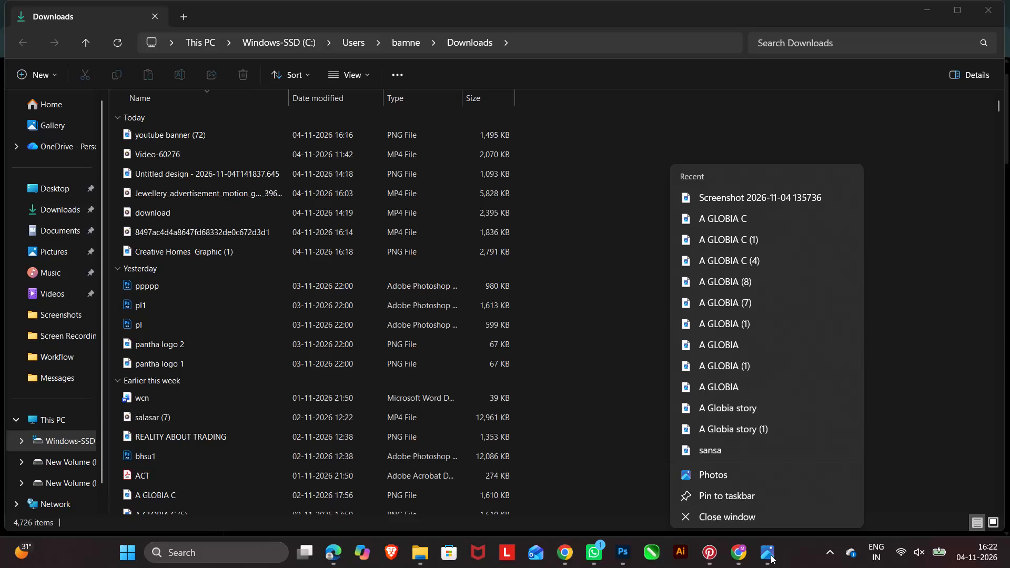
View the open screenshot of the purple Dhanteras silver jewellery poster in Photos, and close it.
{"action": "left_click", "coordinate": [963, 330]}
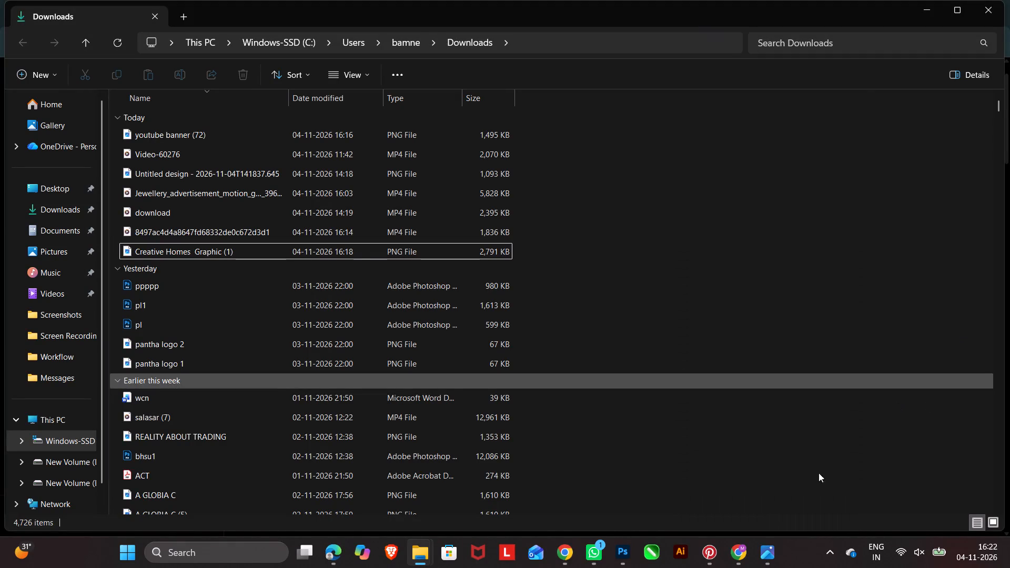
{"action": "left_click", "coordinate": [772, 554]}
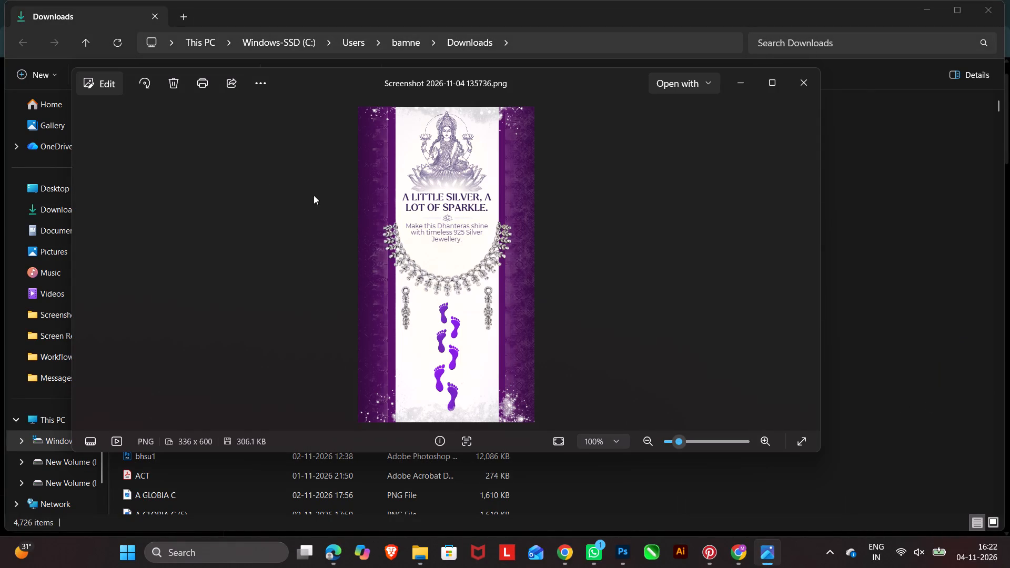
{"action": "left_click", "coordinate": [807, 84]}
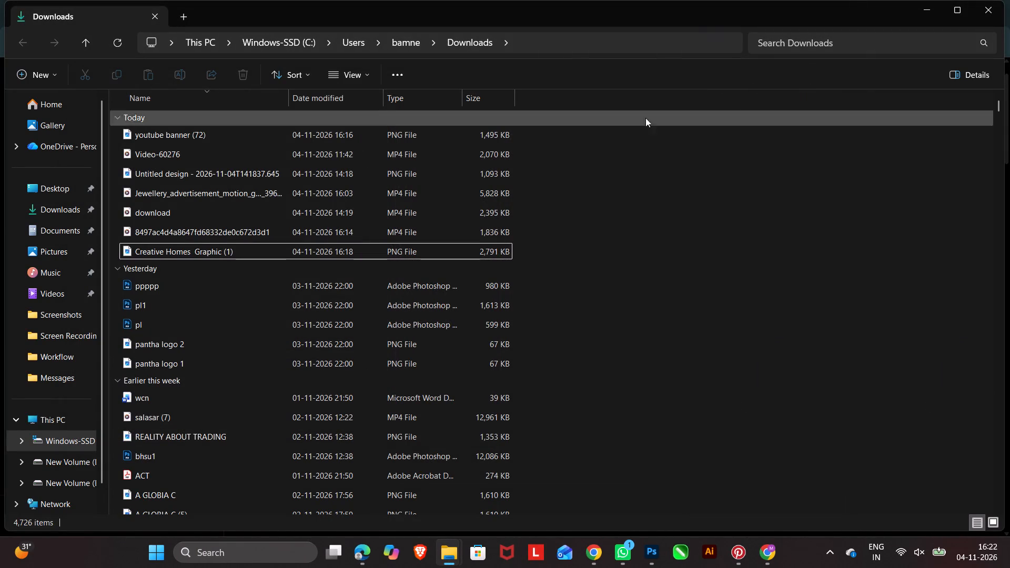
{"action": "left_click", "coordinate": [764, 550]}
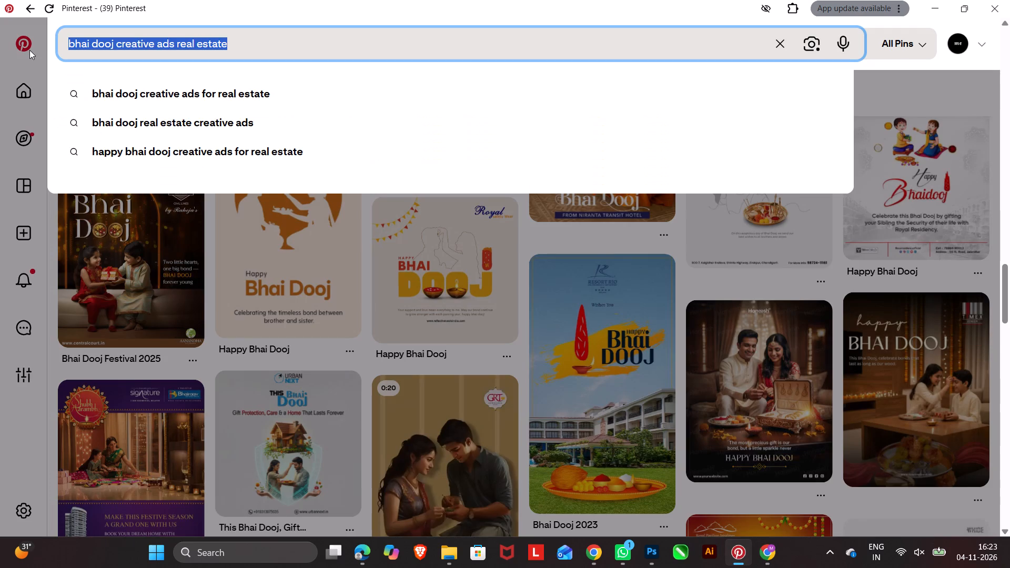
{"action": "left_click_drag", "start_coordinate": [29, 50], "coordinate": [29, 50]}
{"action": "type", "text": "dhante"}
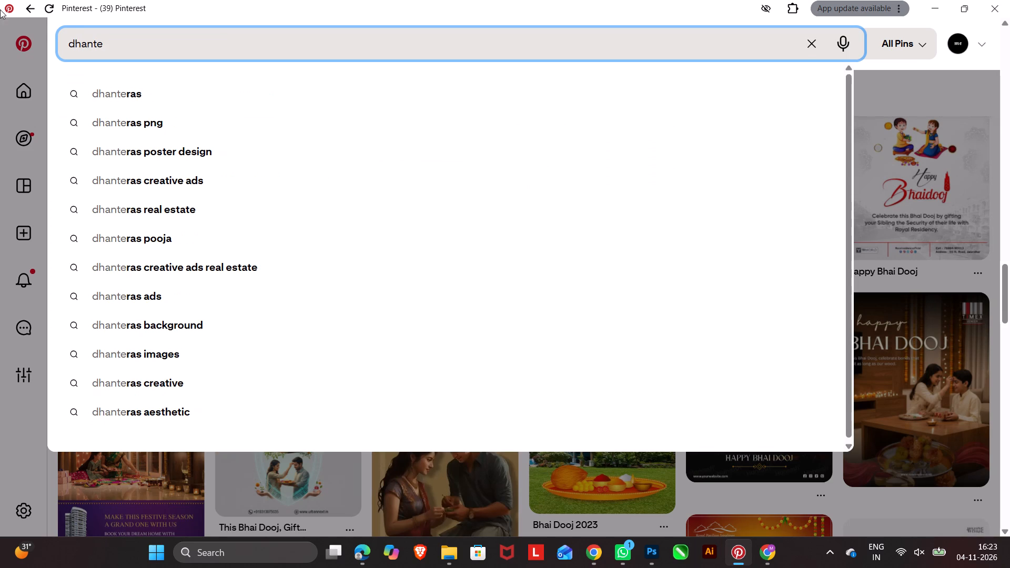
{"action": "left_click", "coordinate": [204, 146]}
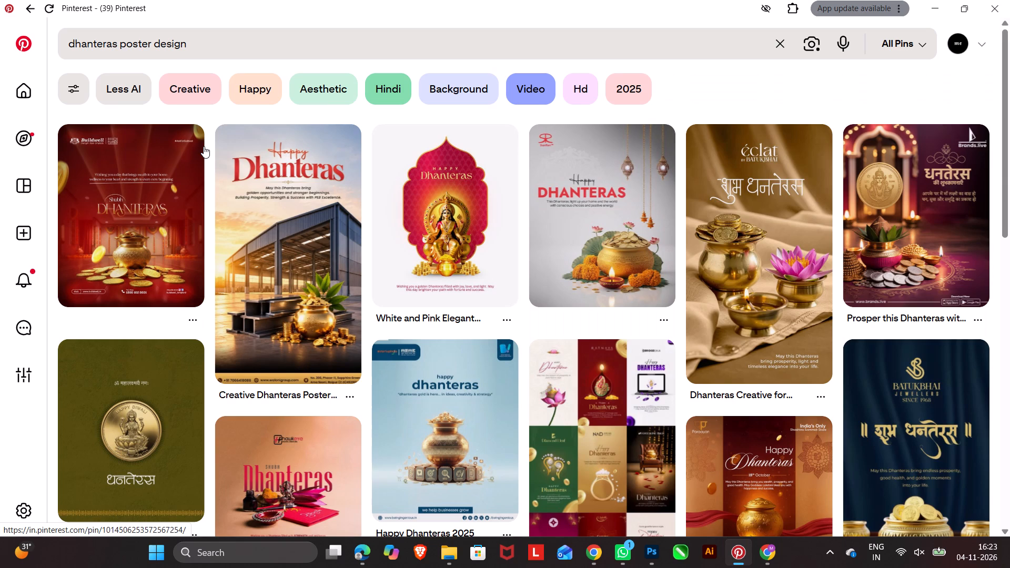
Browse the Dhanteras poster design results for suitable reference pins.
{"action": "scroll", "coordinate": [686, 259], "scroll_direction": "down", "scroll_amount": 4}
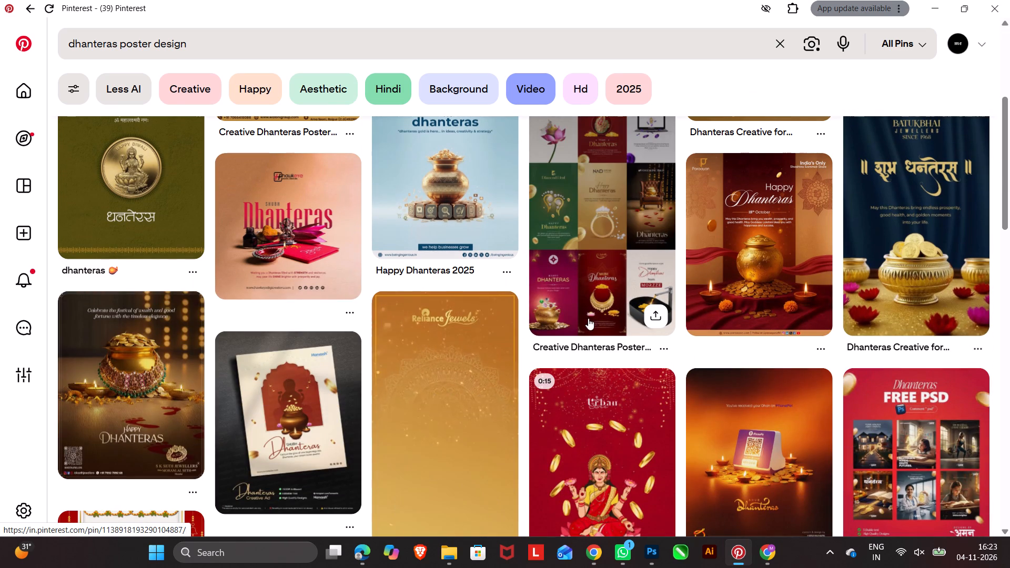
{"action": "scroll", "coordinate": [580, 302], "scroll_direction": "down", "scroll_amount": 4}
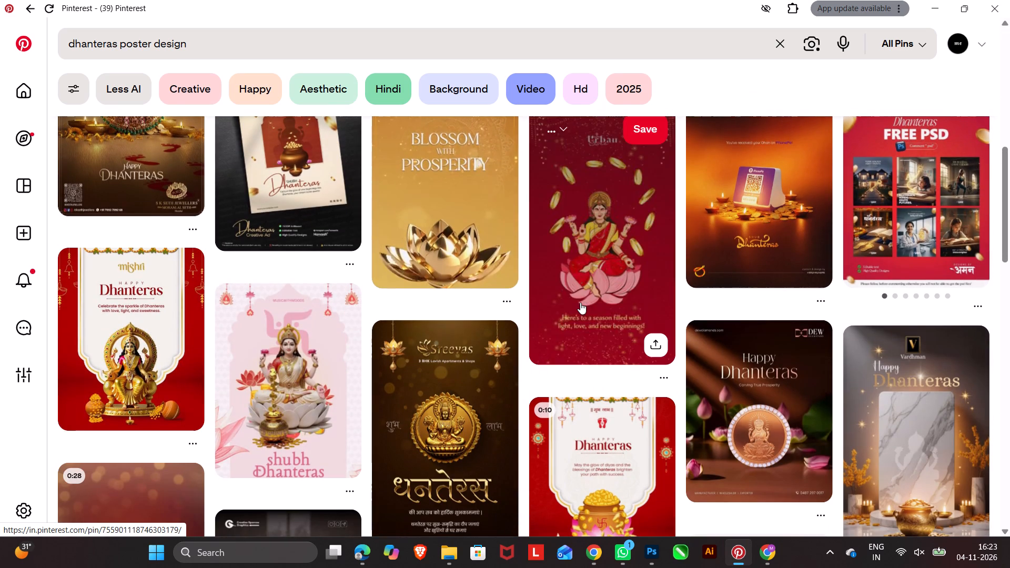
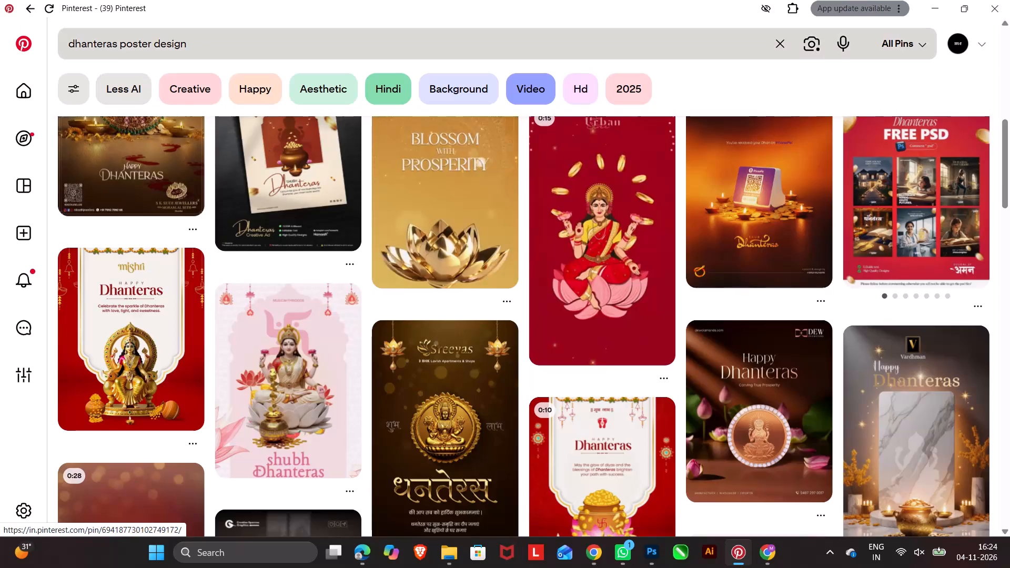
Refine the Pinterest search to "dhanteras poster fabric brand design".
{"action": "left_click_drag", "start_coordinate": [192, 44], "coordinate": [122, 46]}
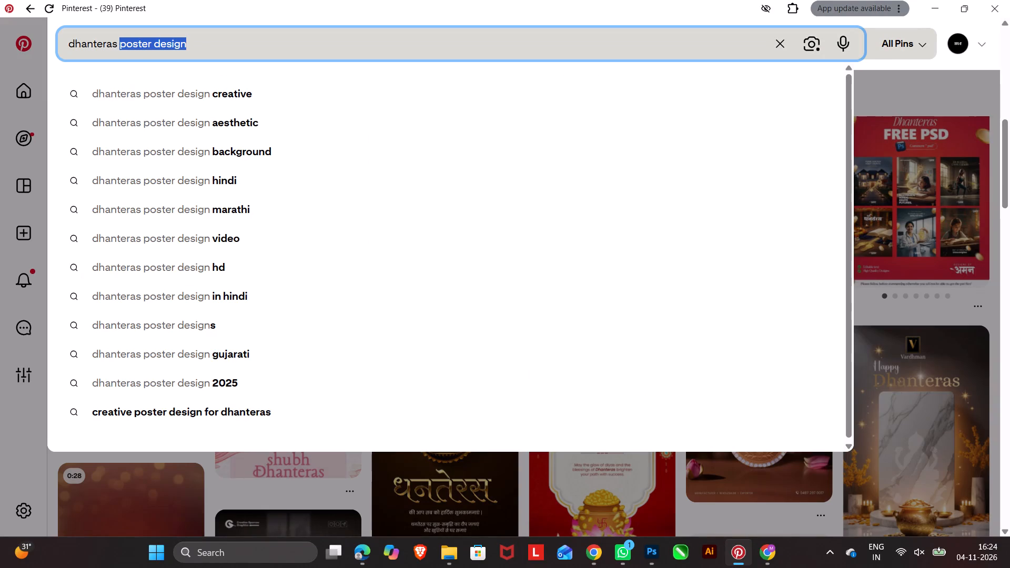
{"action": "left_click_drag", "start_coordinate": [122, 46], "coordinate": [153, 46]}
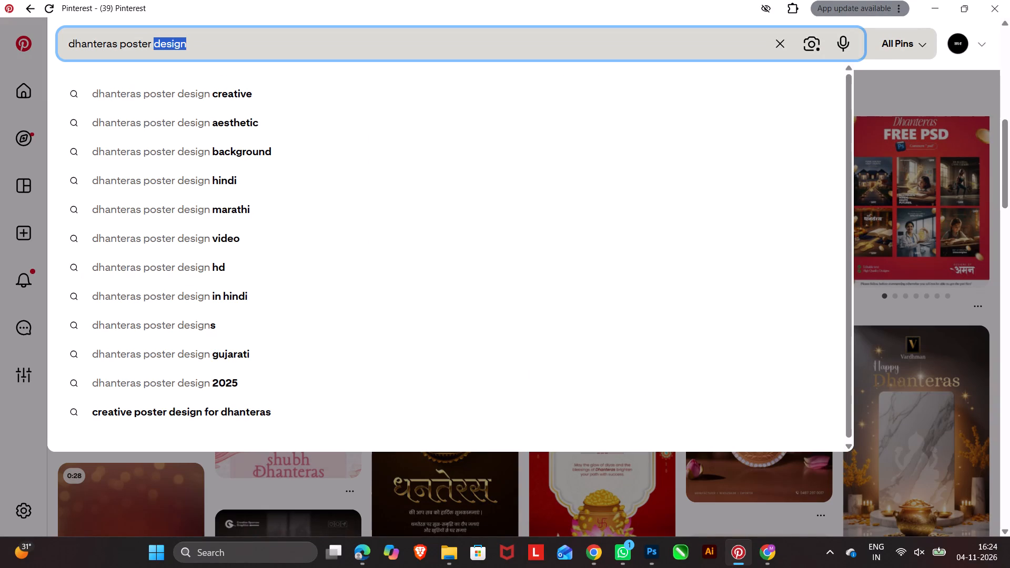
{"action": "left_click", "coordinate": [153, 46]}
{"action": "type", "text": "fa"}
{"action": "type", "text": "bric"}
{"action": "key", "text": "space"}
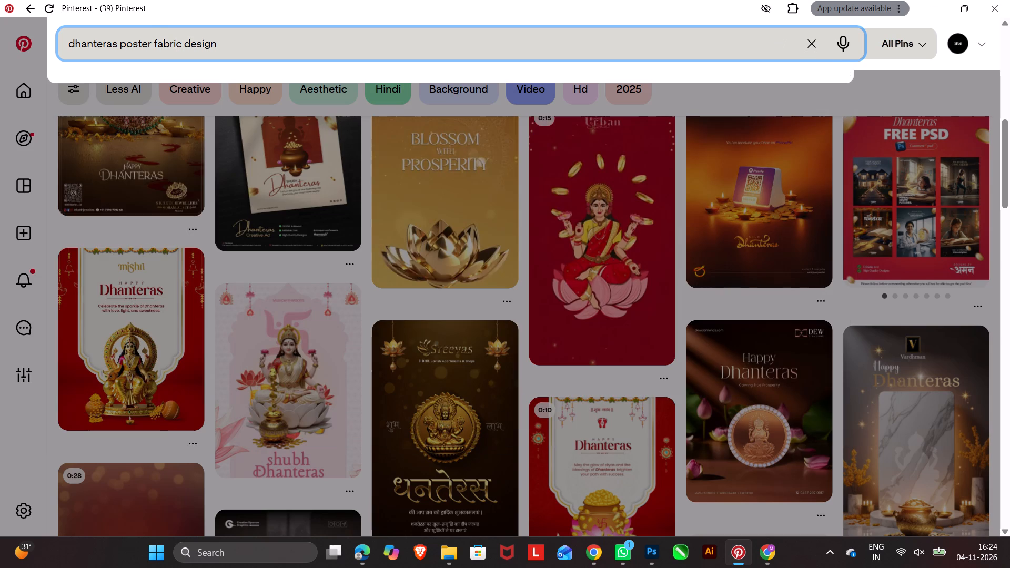
{"action": "type", "text": "brand"}
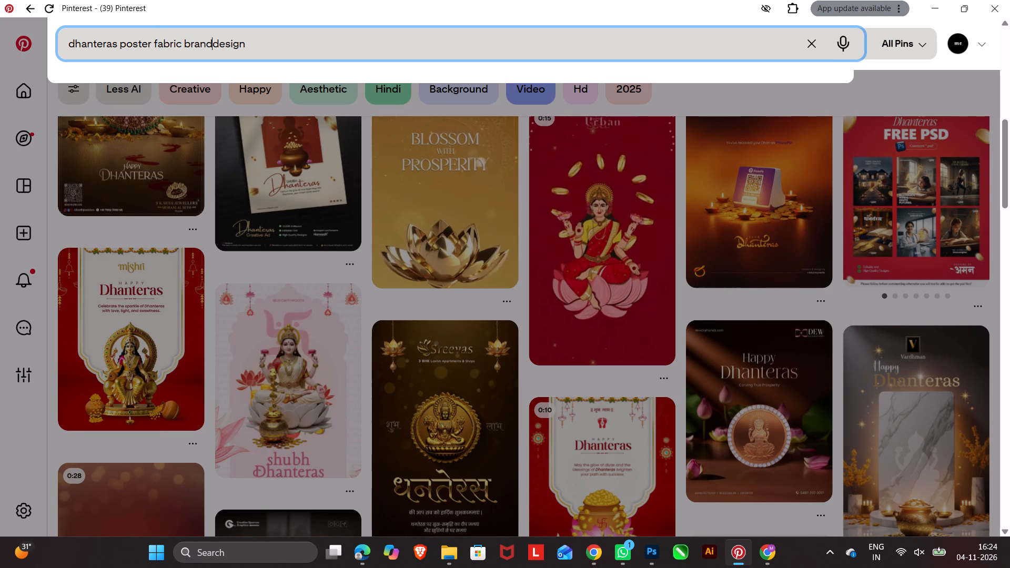
{"action": "key", "text": "space"}
{"action": "key", "text": "Return"}
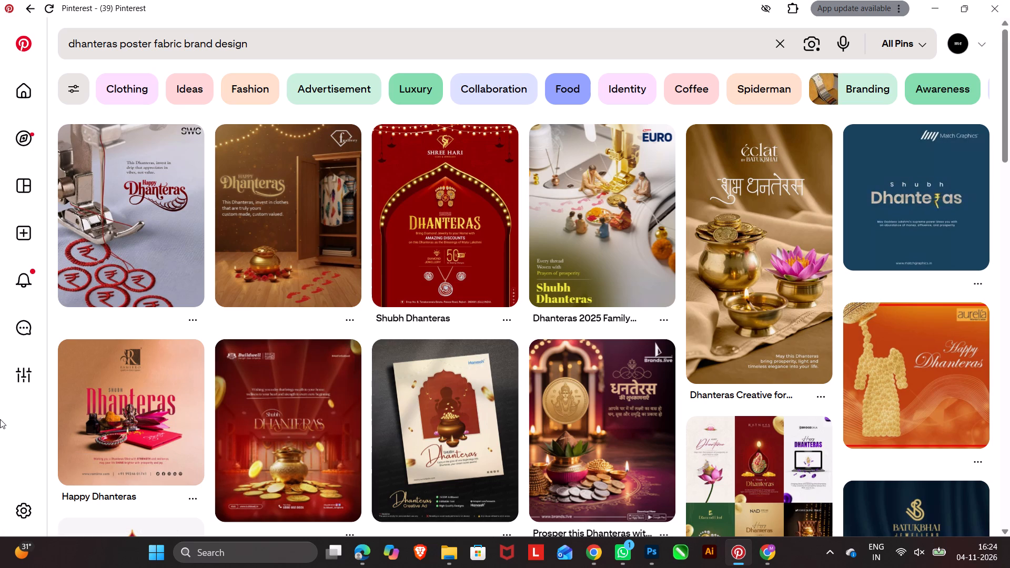
Browse the fabric-brand Dhanteras poster results for suitable design references.
{"action": "scroll", "coordinate": [0, 419], "scroll_direction": "down", "scroll_amount": 6}
{"action": "scroll", "coordinate": [0, 419], "scroll_direction": "up", "scroll_amount": 6}
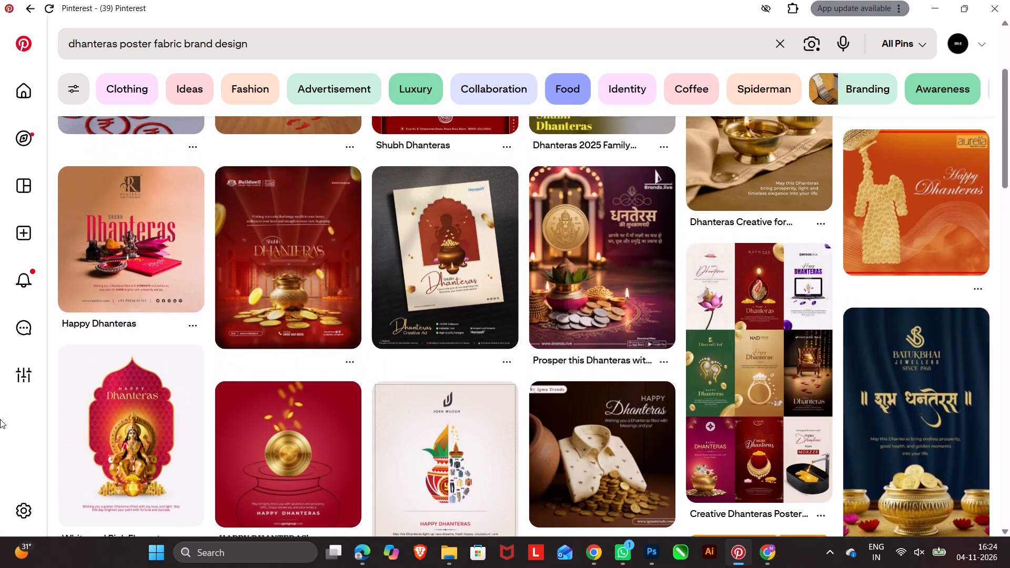
{"action": "scroll", "coordinate": [0, 419], "scroll_direction": "up", "scroll_amount": 5}
{"action": "scroll", "coordinate": [0, 419], "scroll_direction": "down", "scroll_amount": 2}
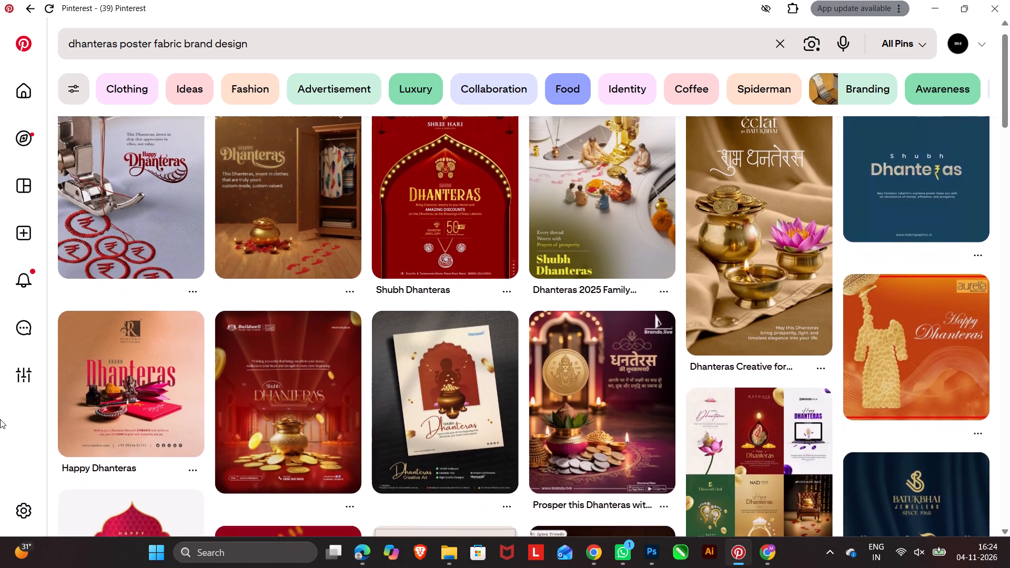
{"action": "scroll", "coordinate": [0, 419], "scroll_direction": "down", "scroll_amount": 8}
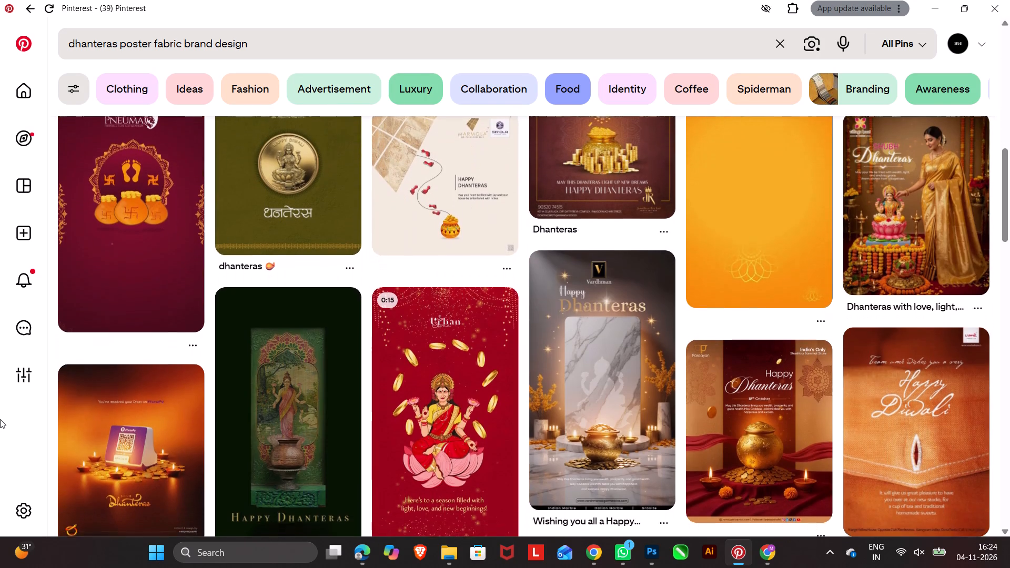
{"action": "scroll", "coordinate": [0, 419], "scroll_direction": "up", "scroll_amount": 4}
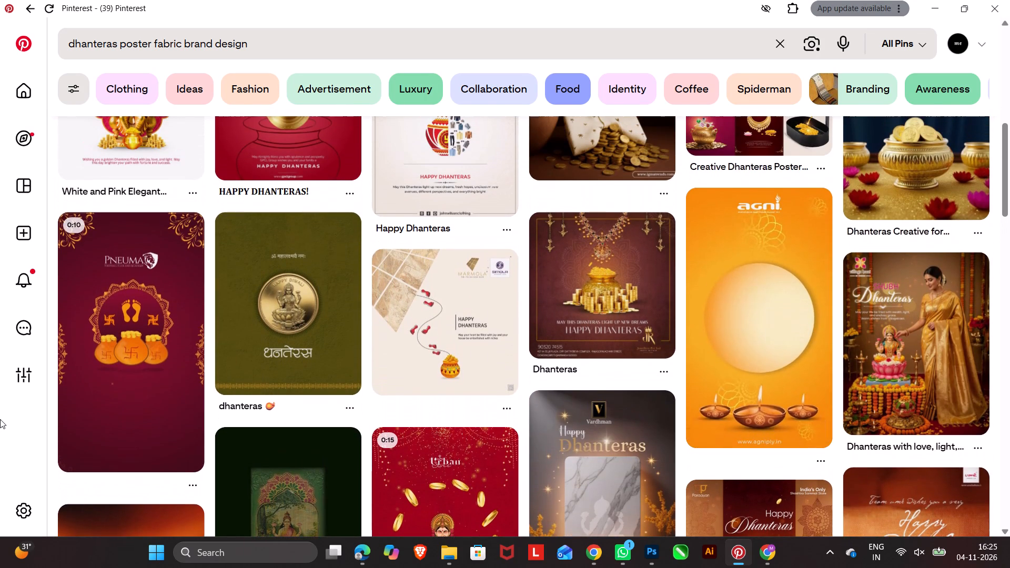
{"action": "scroll", "coordinate": [0, 419], "scroll_direction": "up", "scroll_amount": 11}
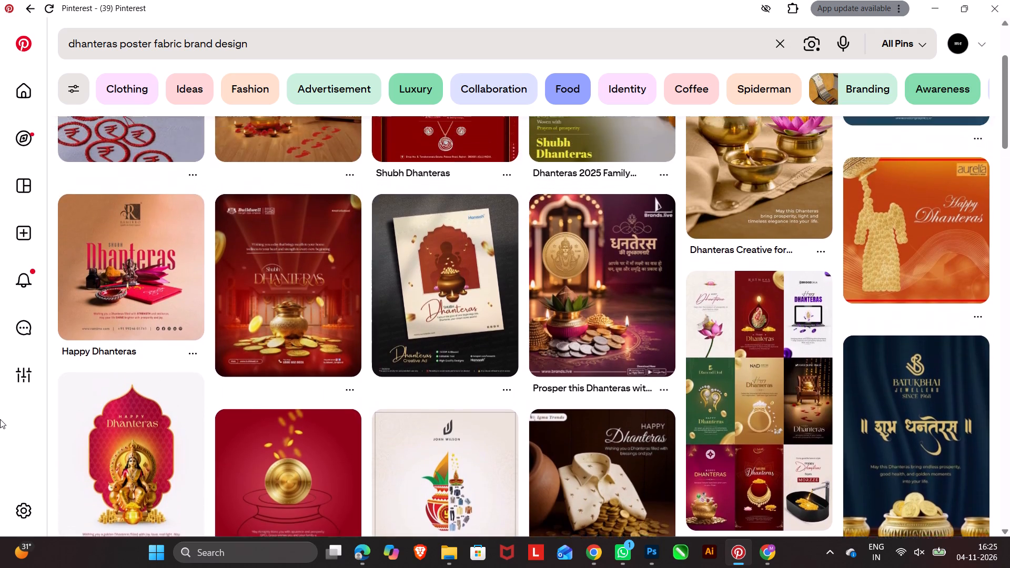
{"action": "scroll", "coordinate": [0, 419], "scroll_direction": "up", "scroll_amount": 2}
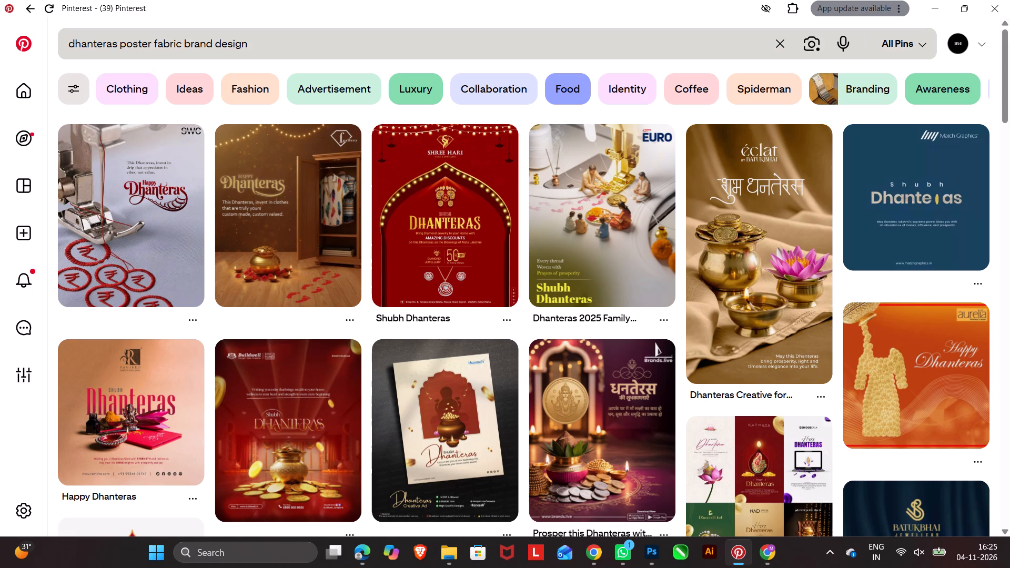
{"action": "scroll", "coordinate": [256, 41], "scroll_direction": "down", "scroll_amount": 2}
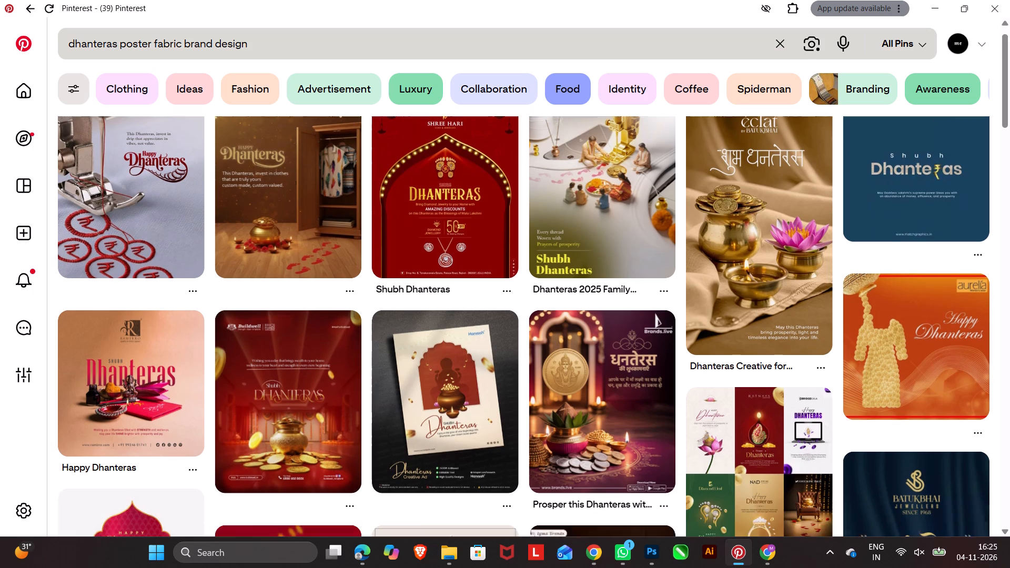
{"action": "scroll", "coordinate": [256, 41], "scroll_direction": "down", "scroll_amount": 7}
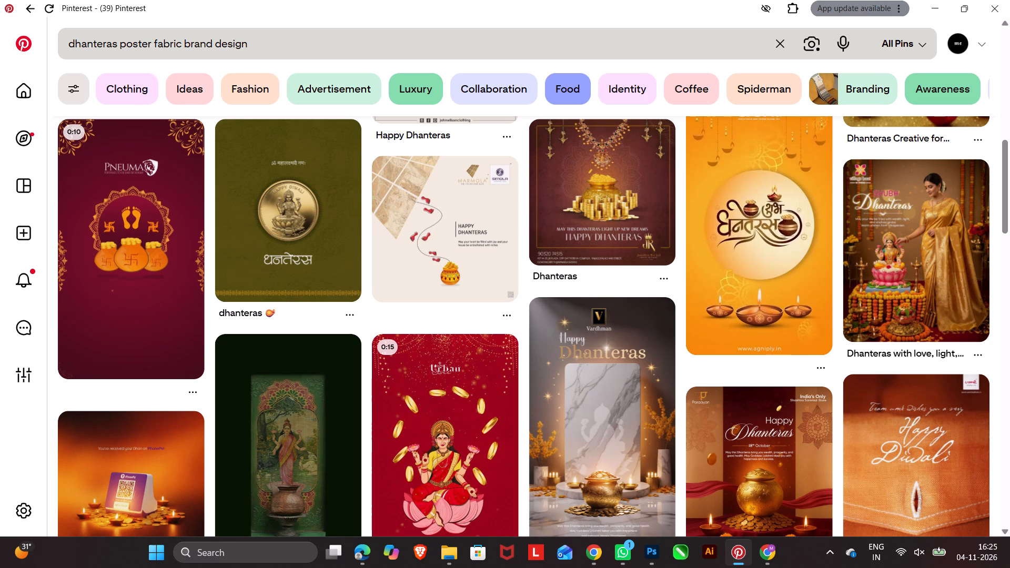
{"action": "scroll", "coordinate": [256, 41], "scroll_direction": "down", "scroll_amount": 4}
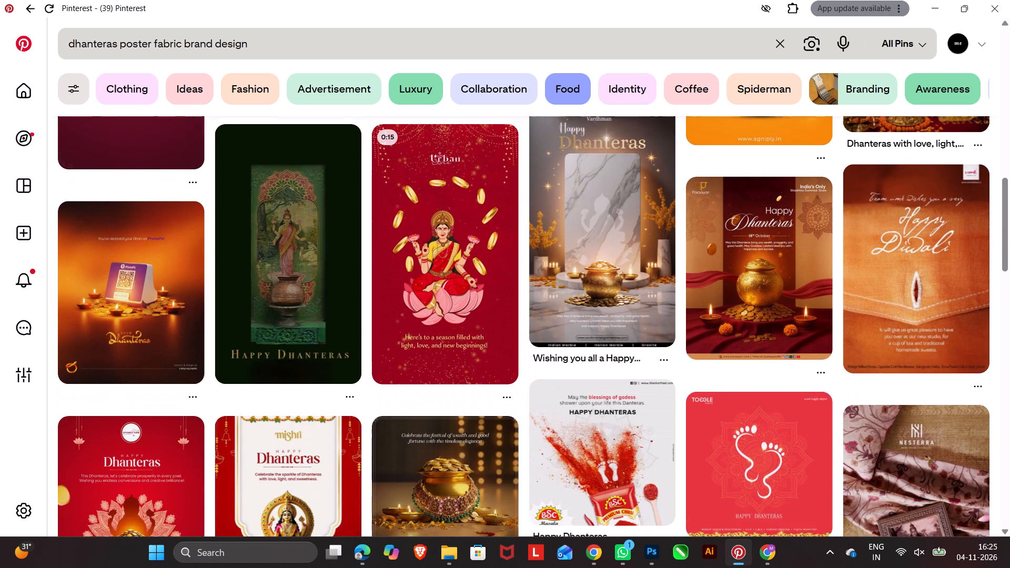
{"action": "scroll", "coordinate": [256, 41], "scroll_direction": "down", "scroll_amount": 1}
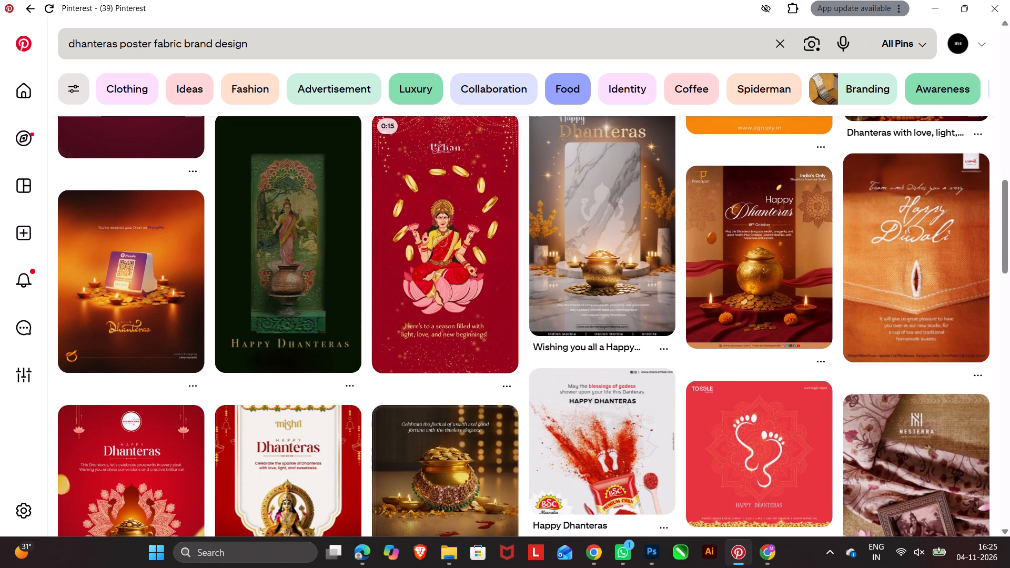
{"action": "scroll", "coordinate": [256, 41], "scroll_direction": "down", "scroll_amount": 2}
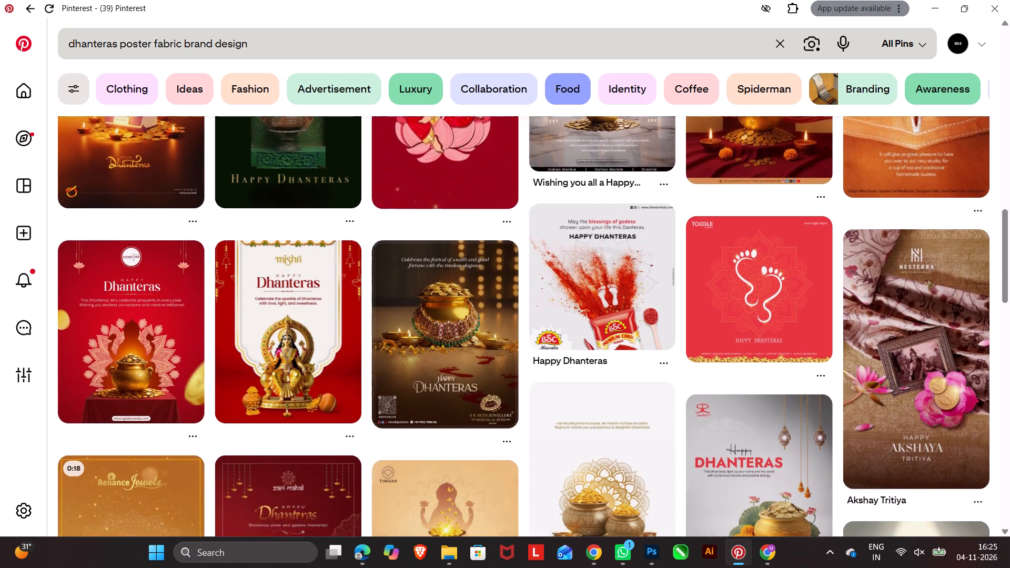
{"action": "scroll", "coordinate": [256, 41], "scroll_direction": "down", "scroll_amount": 4}
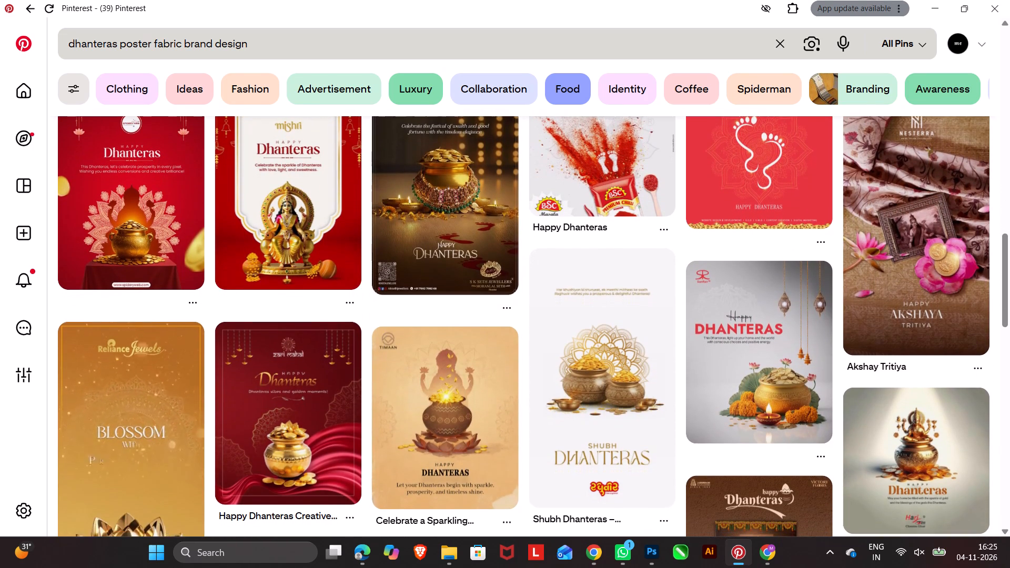
{"action": "scroll", "coordinate": [256, 41], "scroll_direction": "down", "scroll_amount": 2}
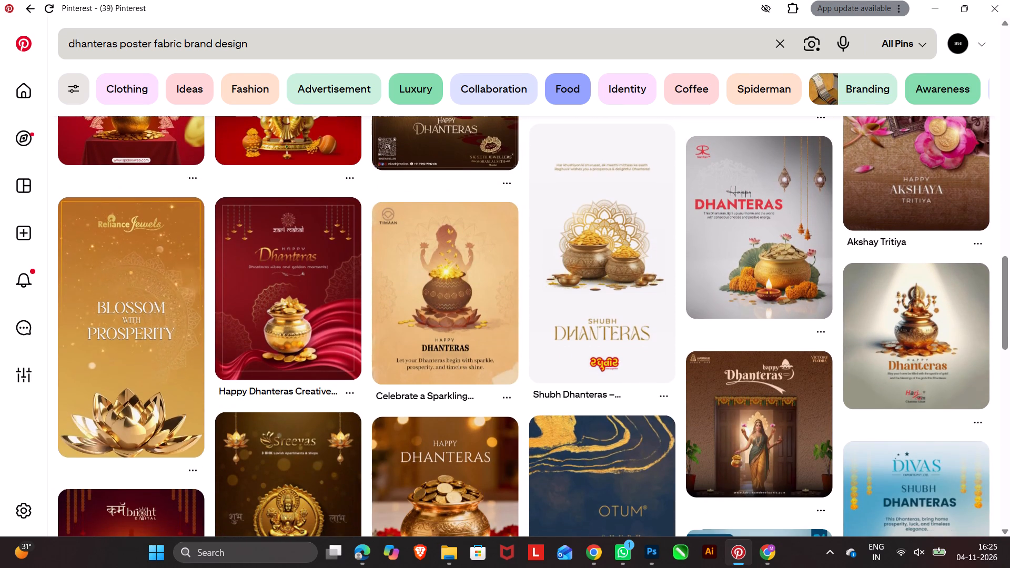
{"action": "scroll", "coordinate": [256, 41], "scroll_direction": "down", "scroll_amount": 2}
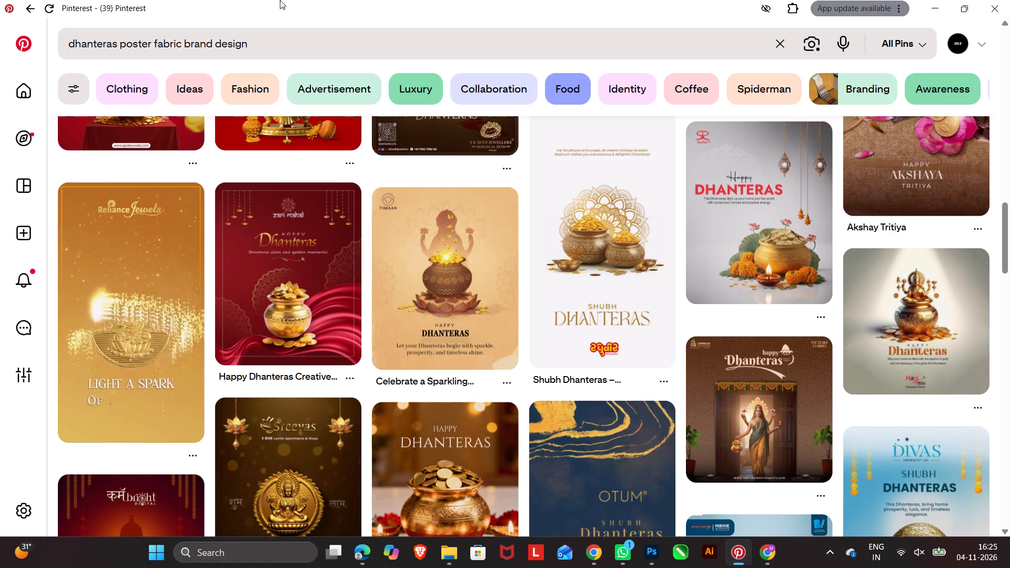
Open the red Zari Mahal Happy Dhanteras pin and look through its related pins.
{"action": "left_click", "coordinate": [290, 293]}
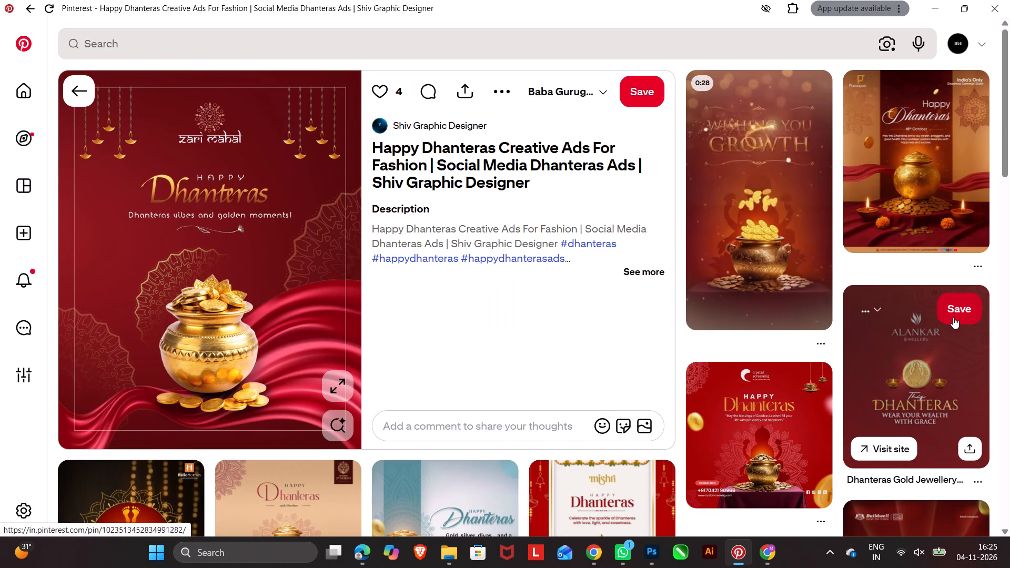
{"action": "scroll", "coordinate": [953, 317], "scroll_direction": "down", "scroll_amount": 7}
{"action": "scroll", "coordinate": [953, 317], "scroll_direction": "left", "scroll_amount": 1}
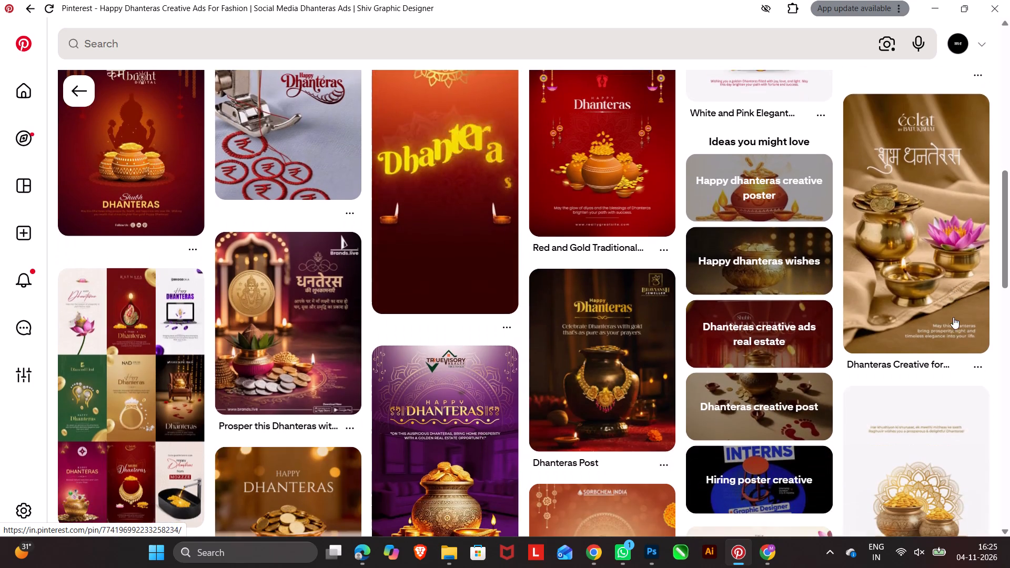
{"action": "scroll", "coordinate": [953, 317], "scroll_direction": "left", "scroll_amount": 1}
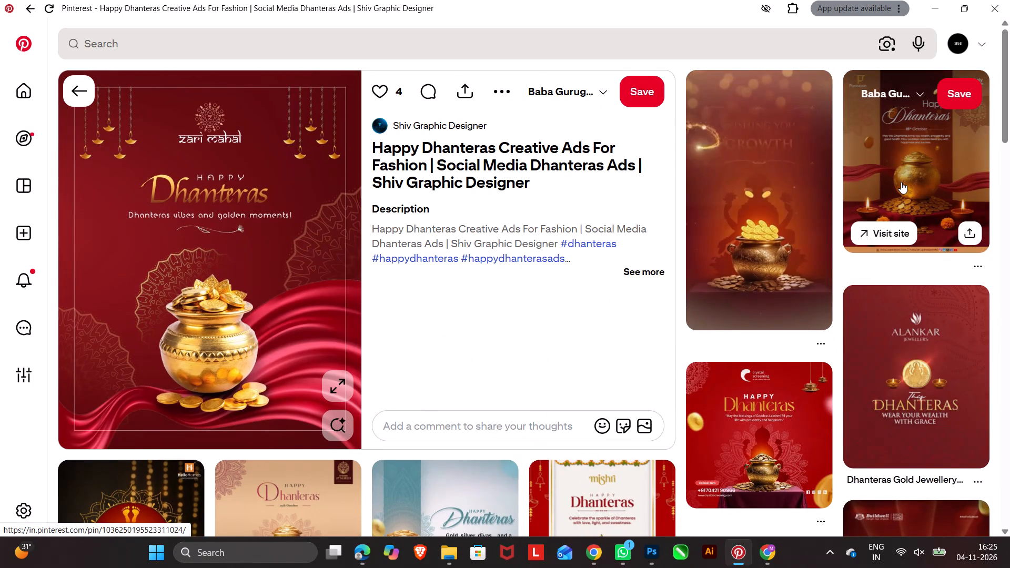
Open the related Paraayan Happy Dhanteras pin with the golden coin pot and copy its poster image.
{"action": "left_click", "coordinate": [901, 182]}
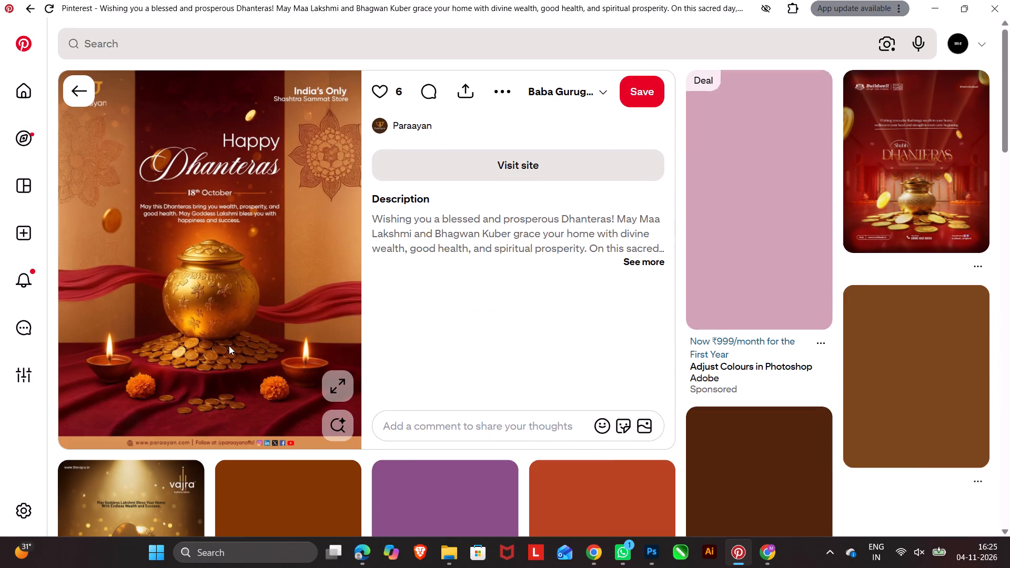
{"action": "scroll", "coordinate": [229, 346], "scroll_direction": "down", "scroll_amount": 8}
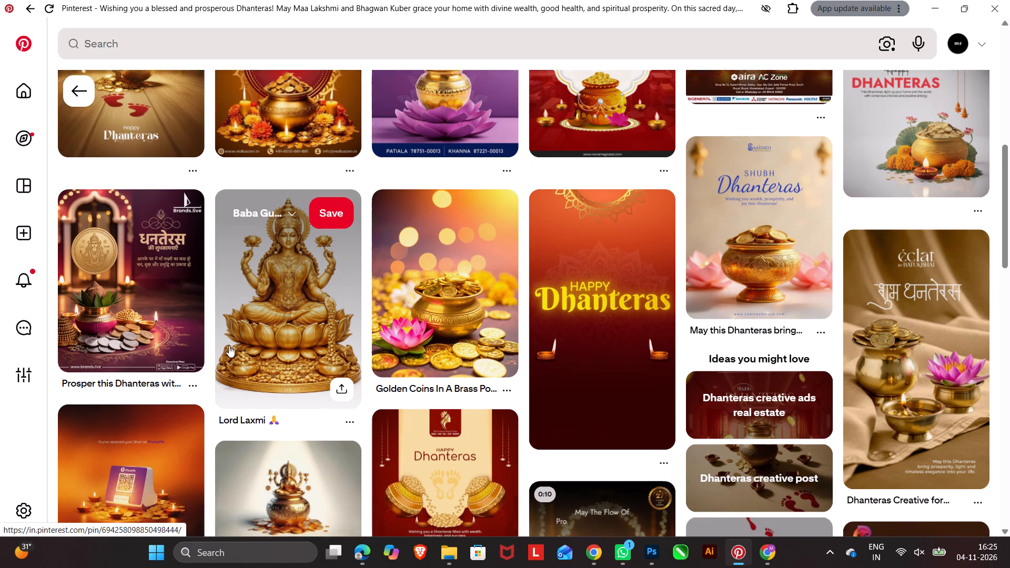
{"action": "scroll", "coordinate": [229, 346], "scroll_direction": "down", "scroll_amount": 1}
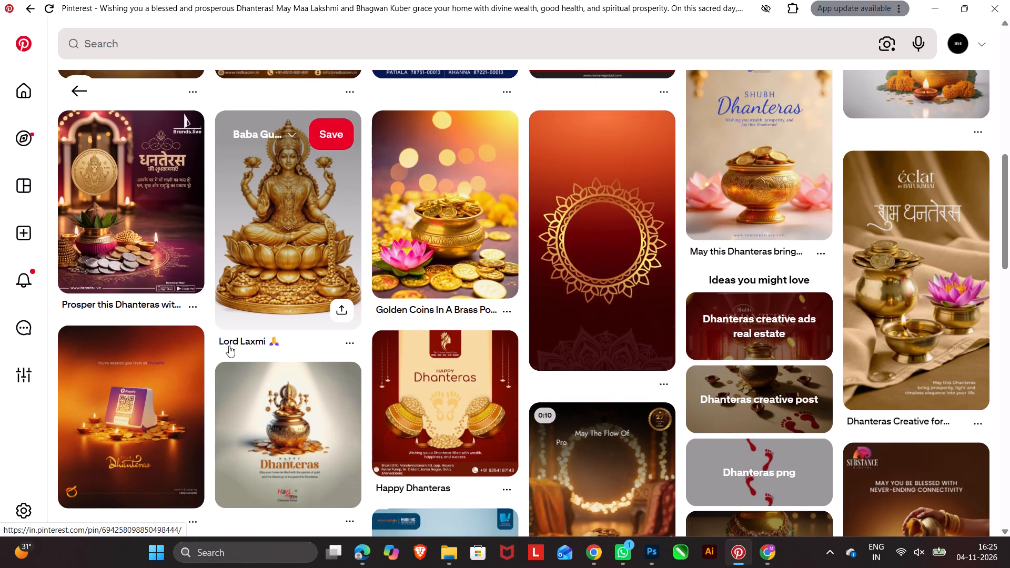
{"action": "scroll", "coordinate": [229, 346], "scroll_direction": "up", "scroll_amount": 3}
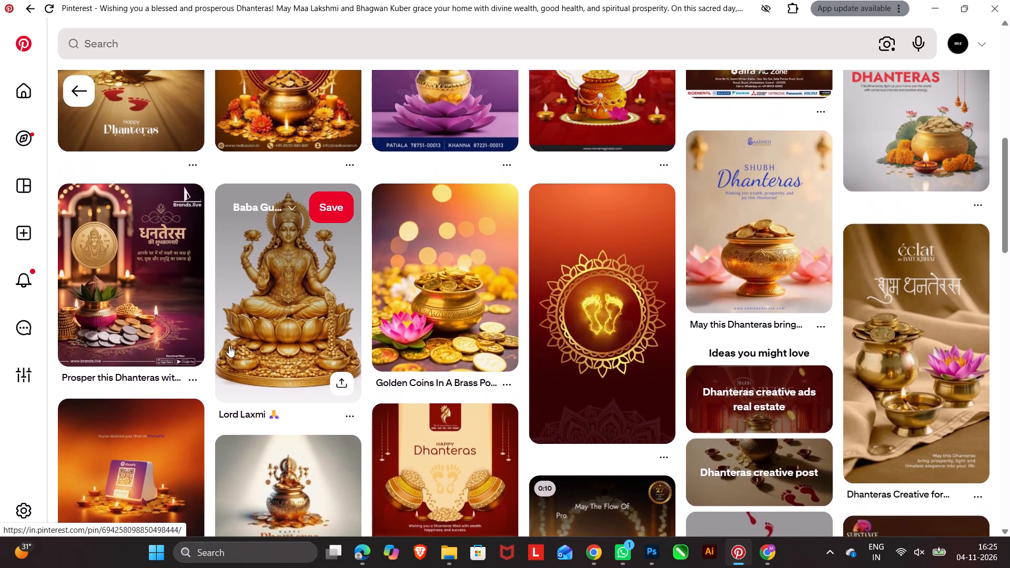
{"action": "scroll", "coordinate": [229, 346], "scroll_direction": "up", "scroll_amount": 6}
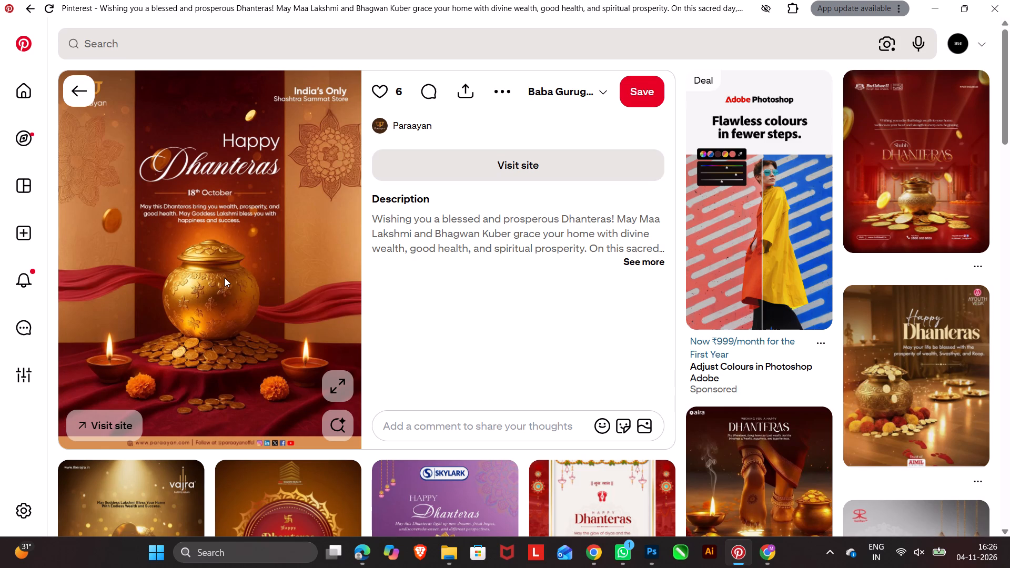
{"action": "right_click", "coordinate": [183, 257]}
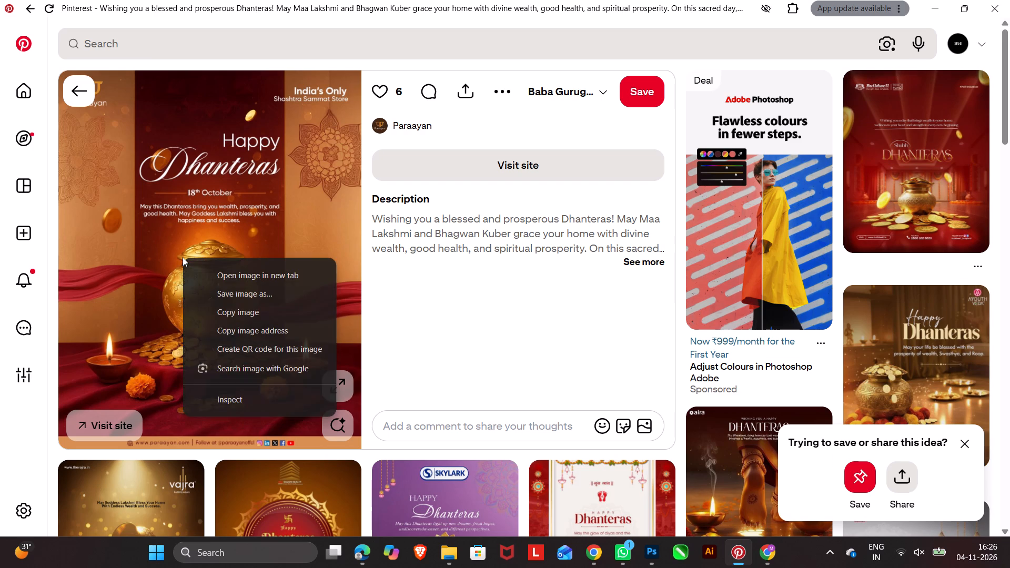
{"action": "left_click", "coordinate": [224, 317]}
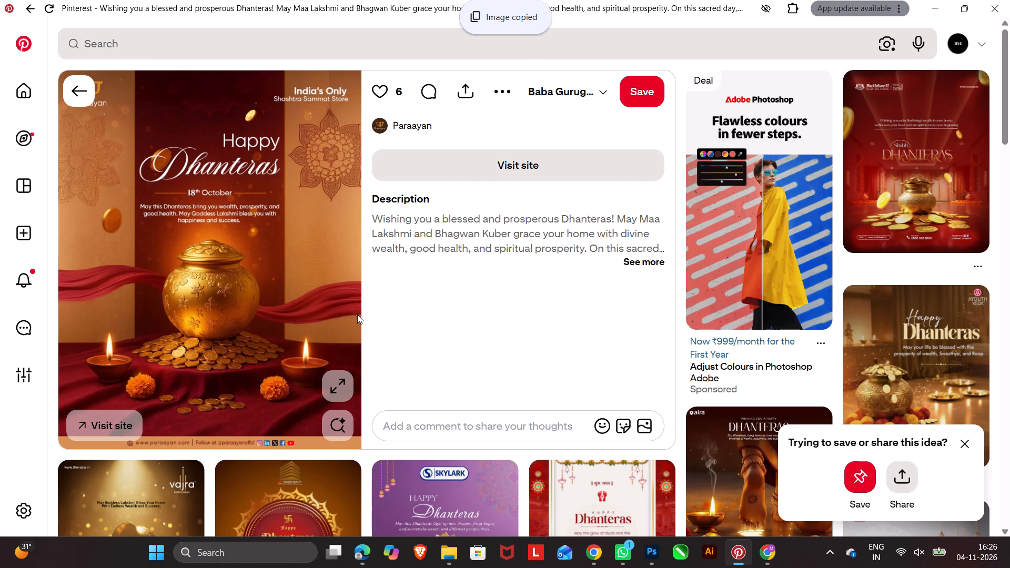
Switch to Chrome and go to the Canva home page.
{"action": "left_click", "coordinate": [594, 555]}
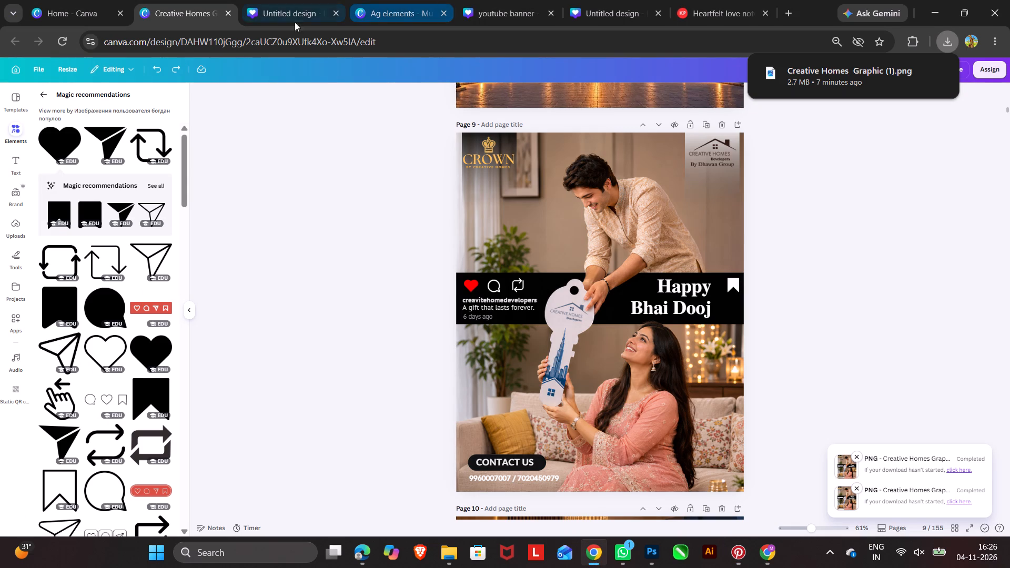
{"action": "left_click", "coordinate": [53, 4]}
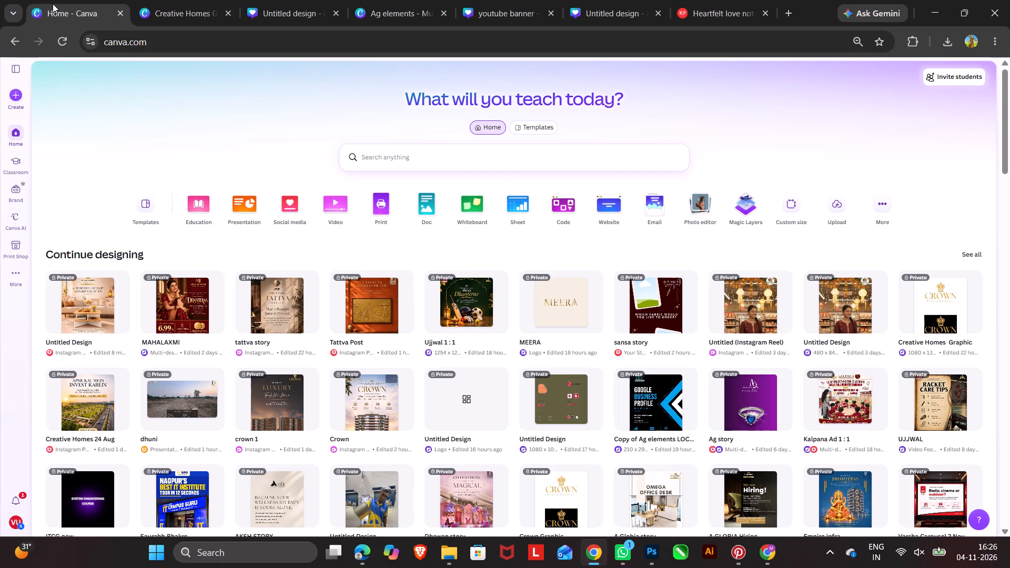
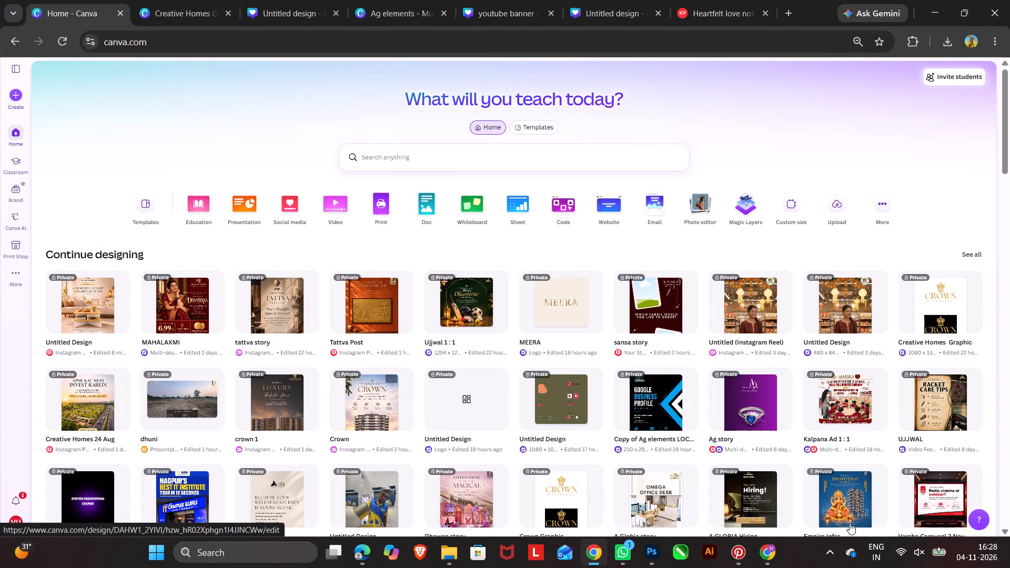
Search Canva for "sansa" and open the existing sansa design with the Karwa Chauth post.
{"action": "left_click", "coordinate": [399, 150]}
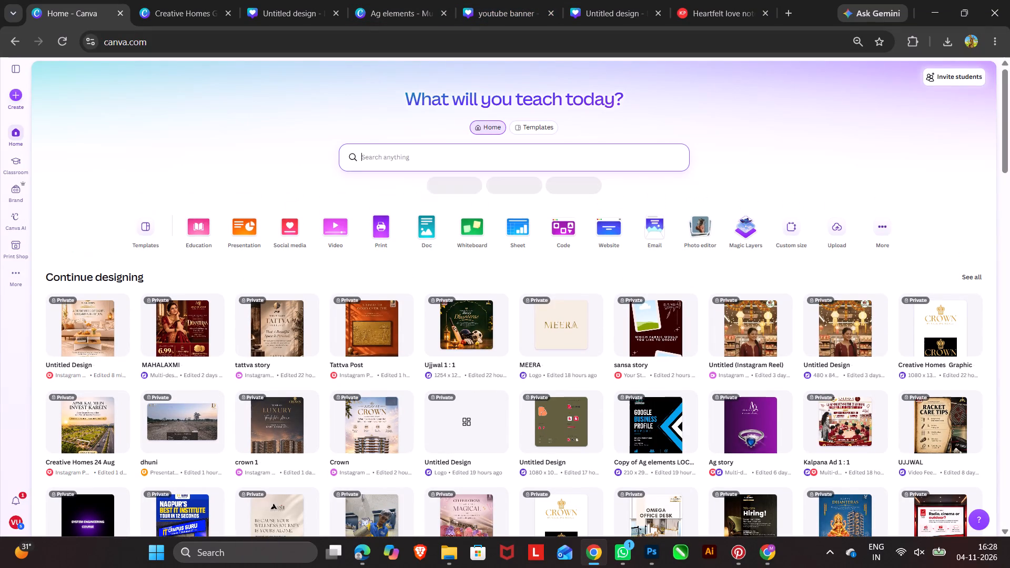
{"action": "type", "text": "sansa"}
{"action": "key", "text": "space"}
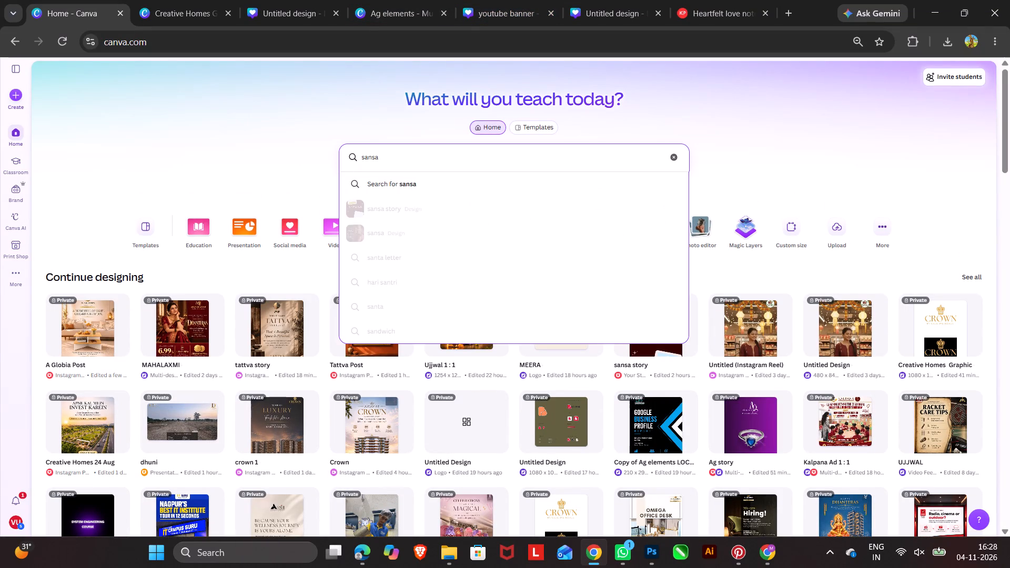
{"action": "left_click", "coordinate": [445, 210]}
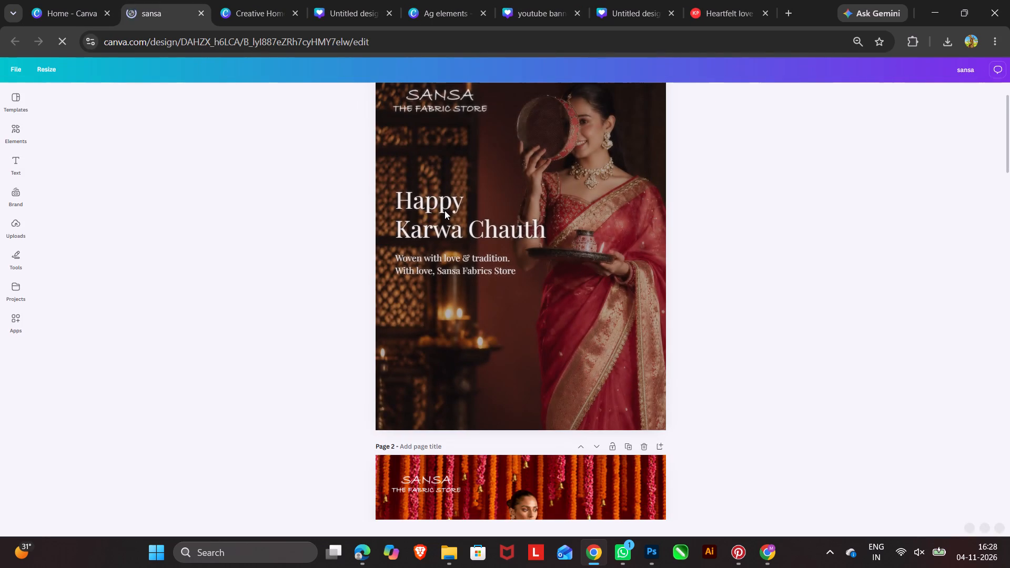
Add a new blank page 7 at the end of the sansa design.
{"action": "scroll", "coordinate": [571, 220], "scroll_direction": "up", "scroll_amount": 7}
{"action": "scroll", "coordinate": [649, 235], "scroll_direction": "down", "scroll_amount": 20}
{"action": "scroll", "coordinate": [649, 235], "scroll_direction": "down", "scroll_amount": 20}
{"action": "scroll", "coordinate": [649, 235], "scroll_direction": "down", "scroll_amount": 5}
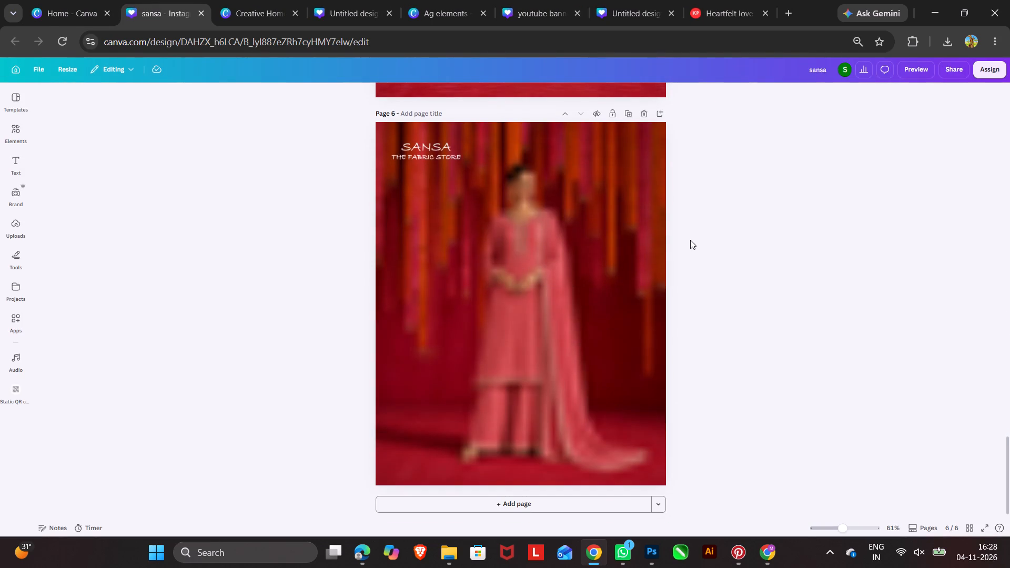
{"action": "scroll", "coordinate": [690, 240], "scroll_direction": "down", "scroll_amount": 6}
{"action": "left_click", "coordinate": [624, 503]}
Paste the copied Paraayan Dhanteras poster onto page 7, align it to the page's top-left corner and enlarge it to fill the page.
{"action": "left_click", "coordinate": [541, 363]}
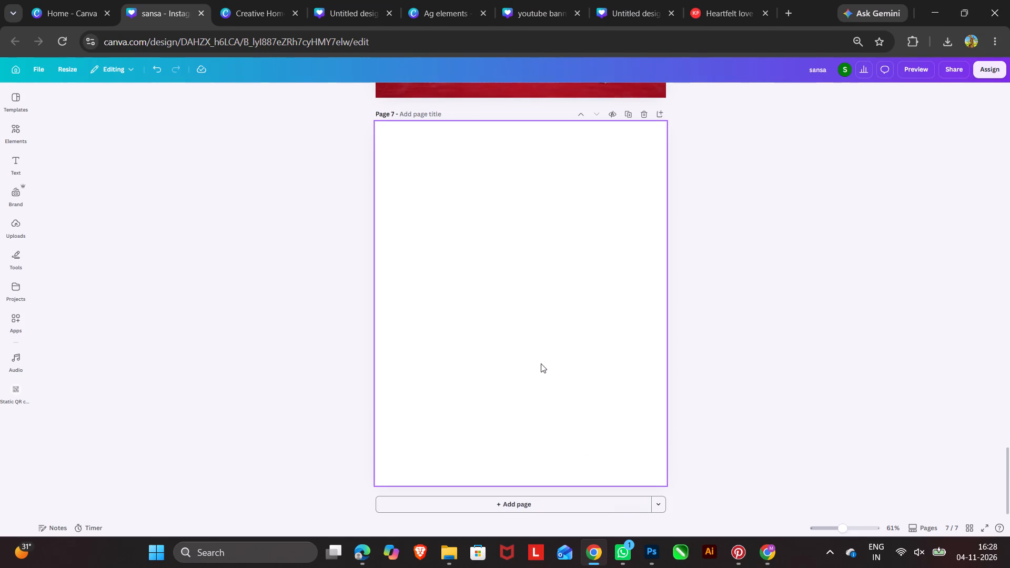
{"action": "key", "text": "ctrl+v"}
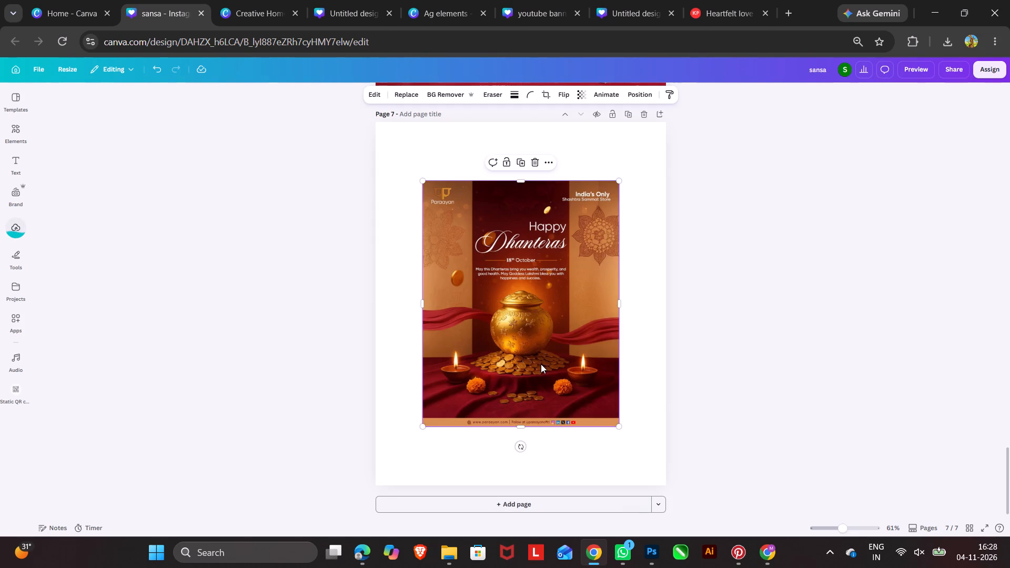
{"action": "left_click_drag", "start_coordinate": [531, 342], "coordinate": [483, 285]}
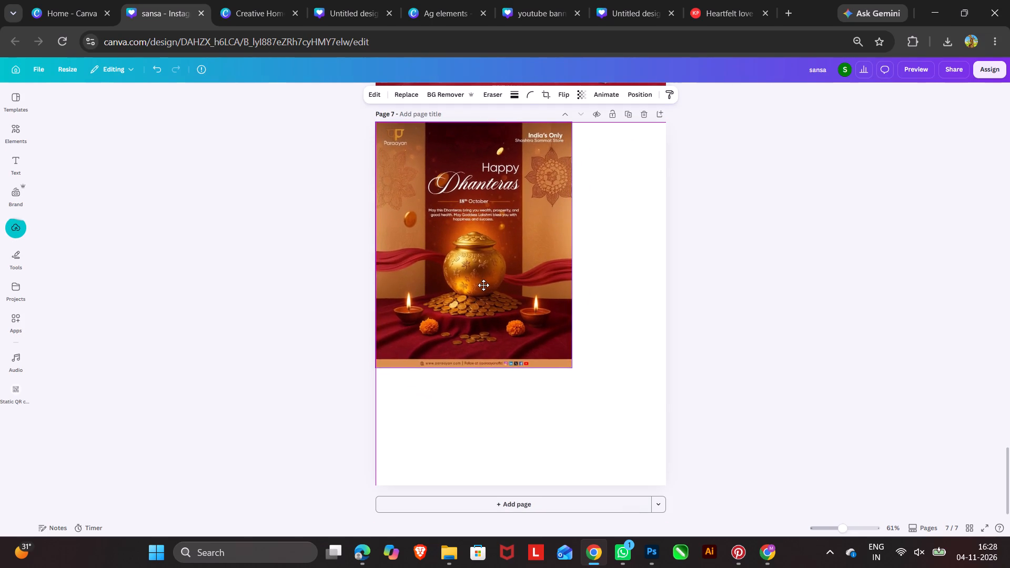
{"action": "left_click_drag", "start_coordinate": [483, 285], "coordinate": [484, 285]}
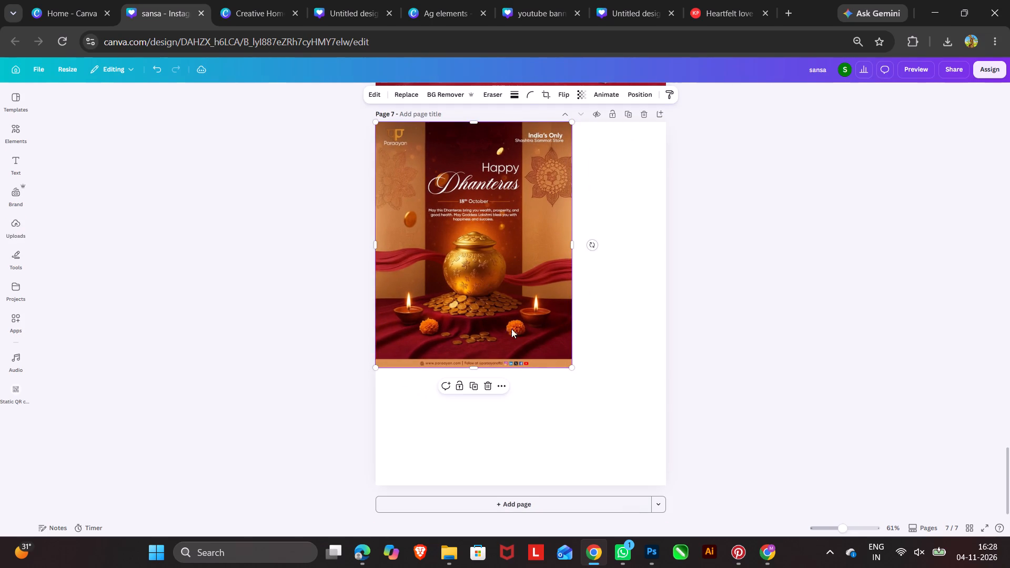
{"action": "left_click_drag", "start_coordinate": [572, 370], "coordinate": [663, 493]}
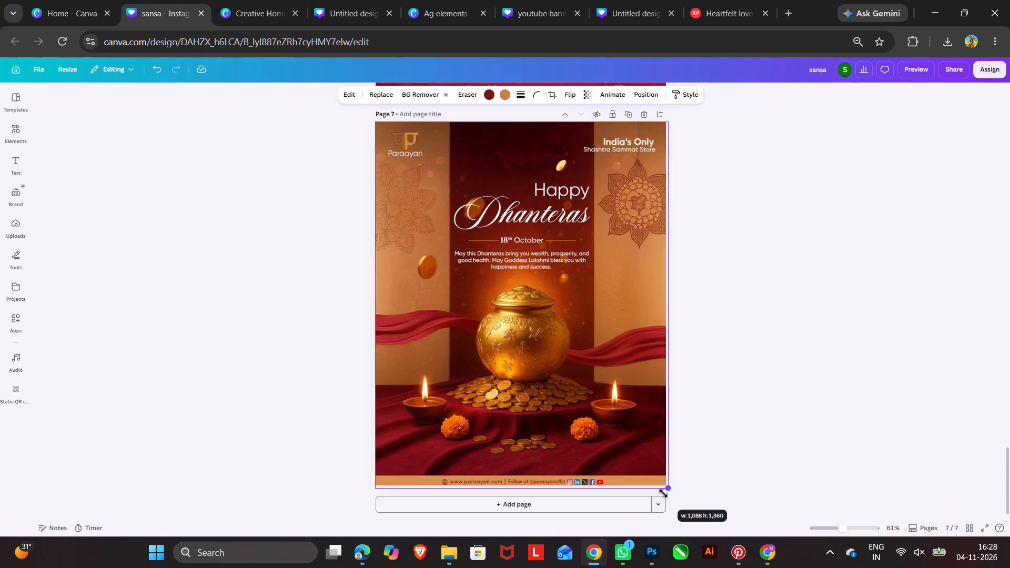
{"action": "left_click_drag", "start_coordinate": [663, 493], "coordinate": [662, 491]}
{"action": "left_click", "coordinate": [770, 417]}
Split the Dhanteras poster image on page 7 into separate editable layers with Magic Layers.
{"action": "left_click", "coordinate": [590, 361]}
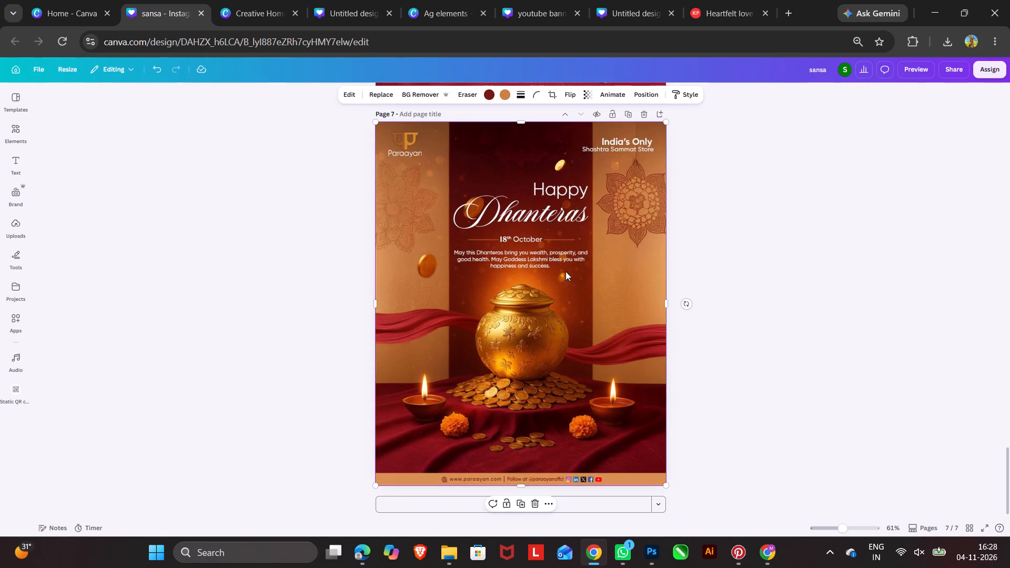
{"action": "left_click", "coordinate": [348, 97]}
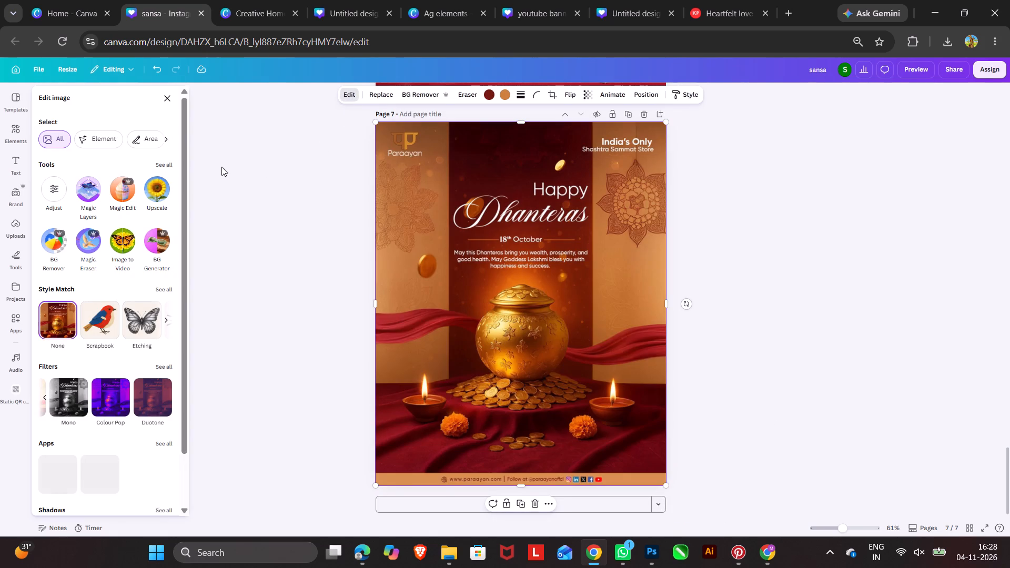
{"action": "left_click", "coordinate": [84, 186]}
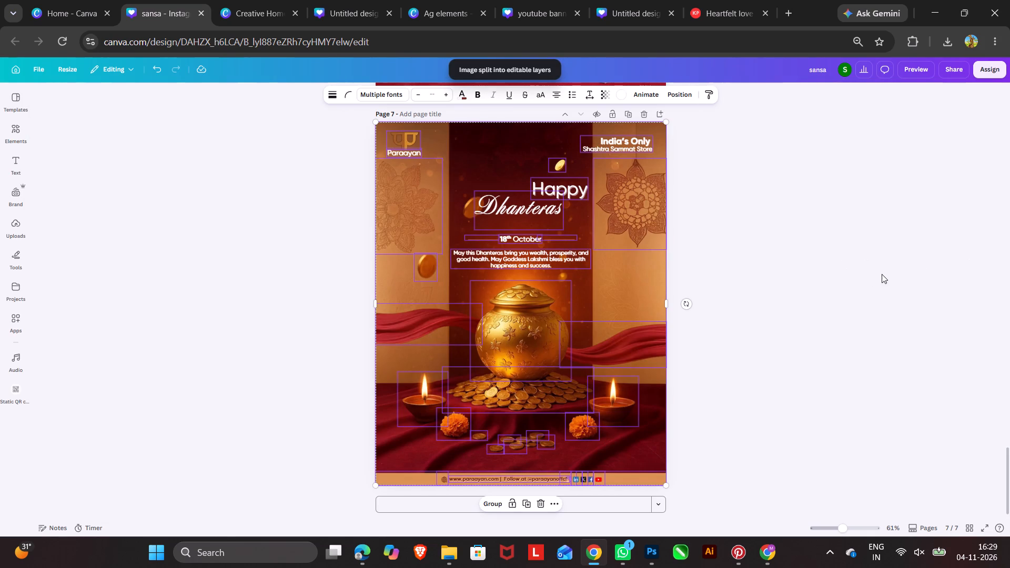
Add a blank page 8 and move the Paraayan logo mark and brand name from the page 7 poster onto it.
{"action": "left_click", "coordinate": [848, 273]}
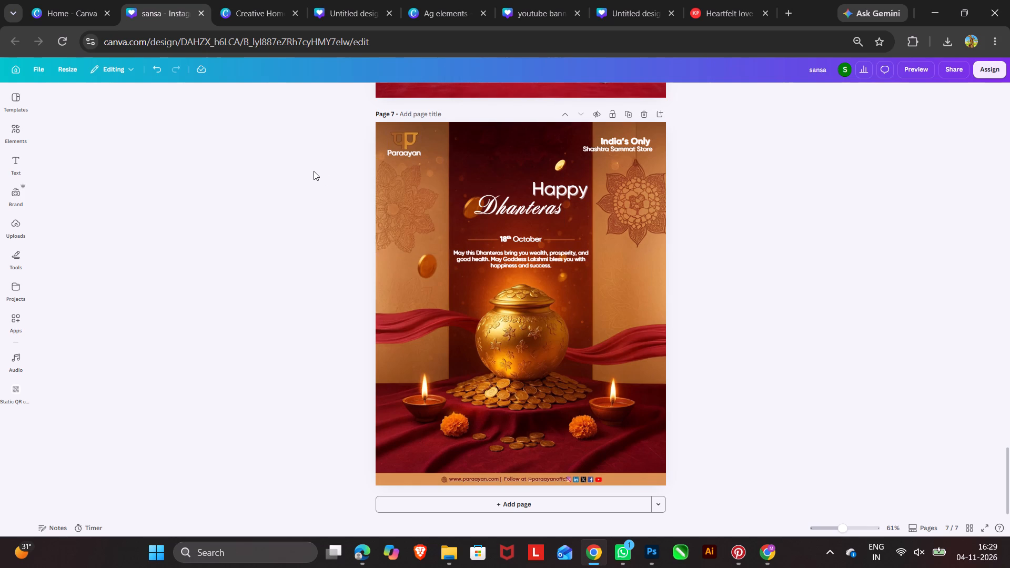
{"action": "left_click", "coordinate": [405, 145]}
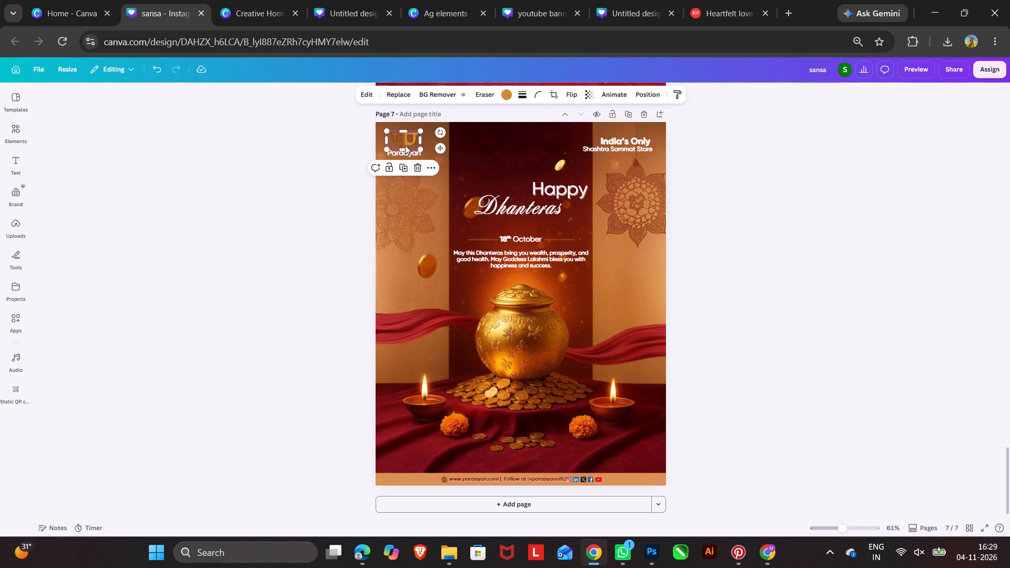
{"action": "left_click_drag", "start_coordinate": [405, 145], "coordinate": [454, 482]}
{"action": "scroll", "coordinate": [405, 383], "scroll_direction": "down", "scroll_amount": 1}
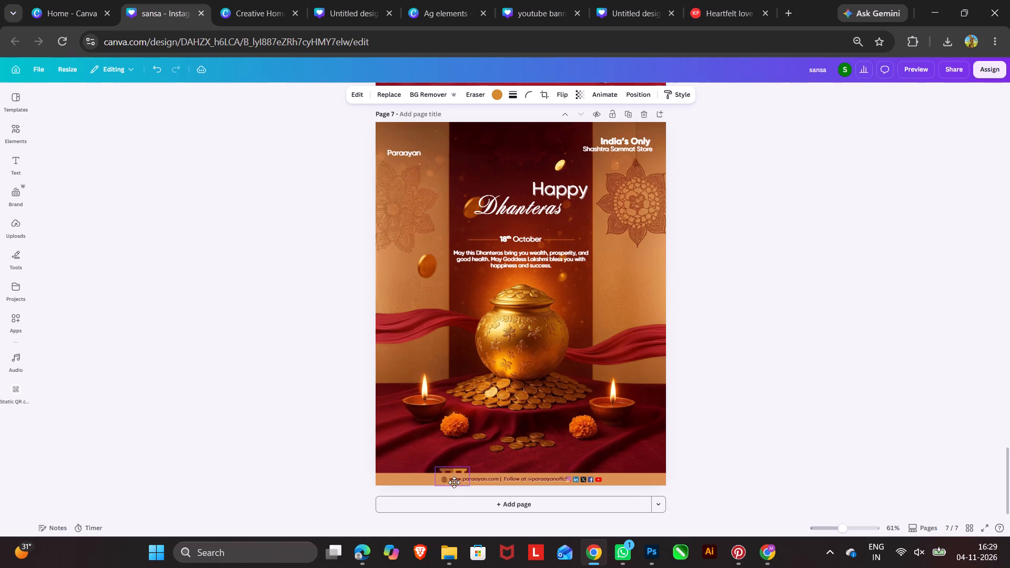
{"action": "left_click_drag", "start_coordinate": [454, 482], "coordinate": [431, 307]}
{"action": "left_click", "coordinate": [521, 500]}
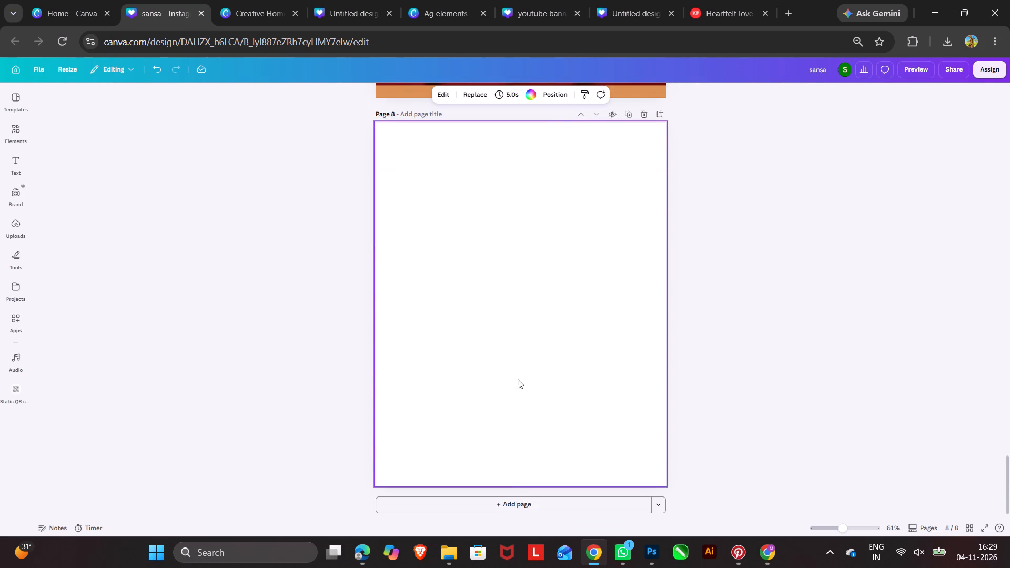
{"action": "scroll", "coordinate": [471, 199], "scroll_direction": "up", "scroll_amount": 2}
{"action": "scroll", "coordinate": [446, 164], "scroll_direction": "up", "scroll_amount": 2}
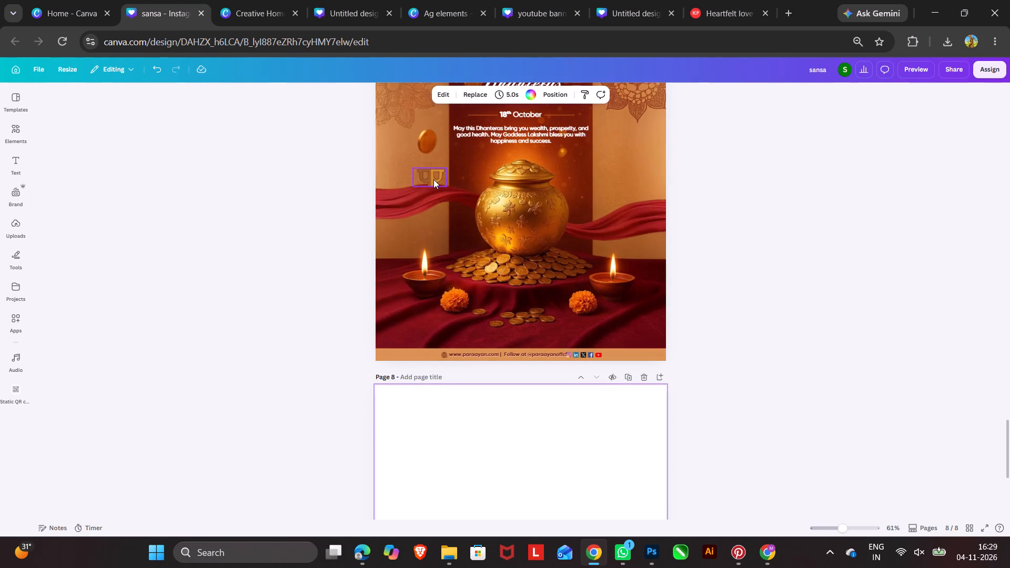
{"action": "left_click_drag", "start_coordinate": [433, 179], "coordinate": [493, 461]}
{"action": "scroll", "coordinate": [540, 424], "scroll_direction": "up", "scroll_amount": 4}
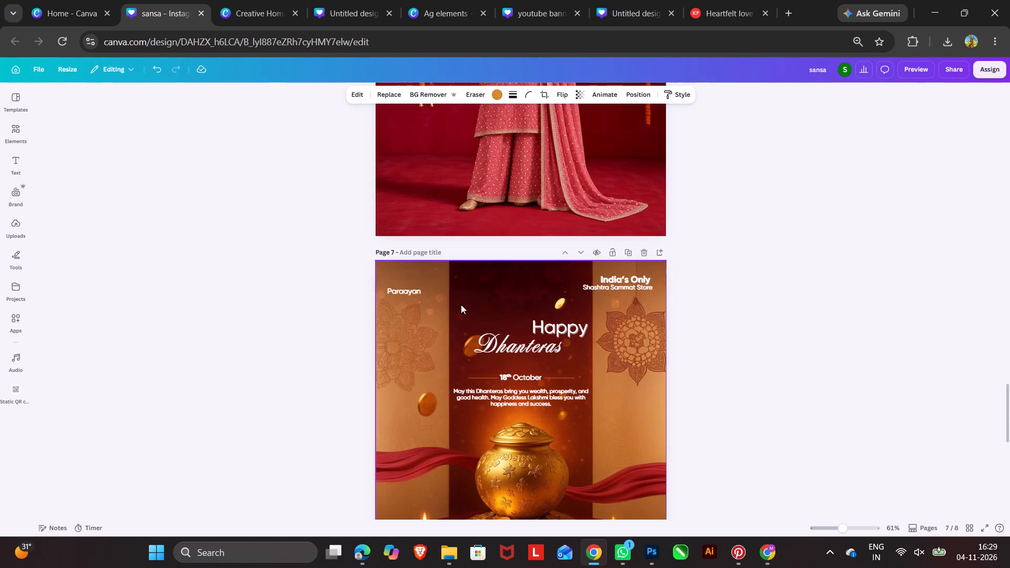
{"action": "left_click_drag", "start_coordinate": [407, 288], "coordinate": [489, 423]}
{"action": "scroll", "coordinate": [426, 333], "scroll_direction": "down", "scroll_amount": 5}
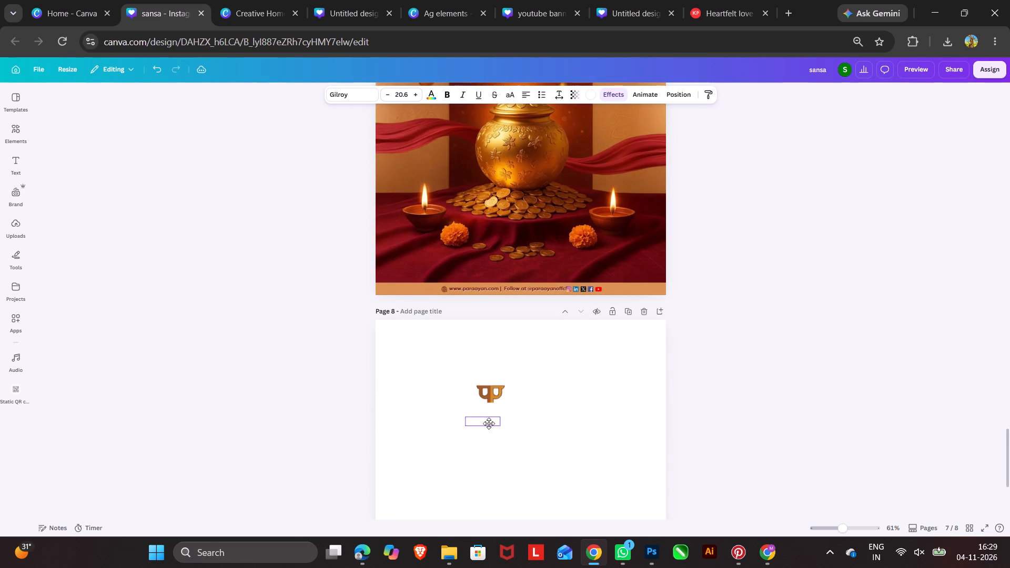
{"action": "left_click_drag", "start_coordinate": [489, 423], "coordinate": [497, 433]}
Delete the "India's Only Shashtra Sammat Store" text from the page 7 poster.
{"action": "scroll", "coordinate": [531, 415], "scroll_direction": "up", "scroll_amount": 6}
{"action": "left_click", "coordinate": [631, 347]}
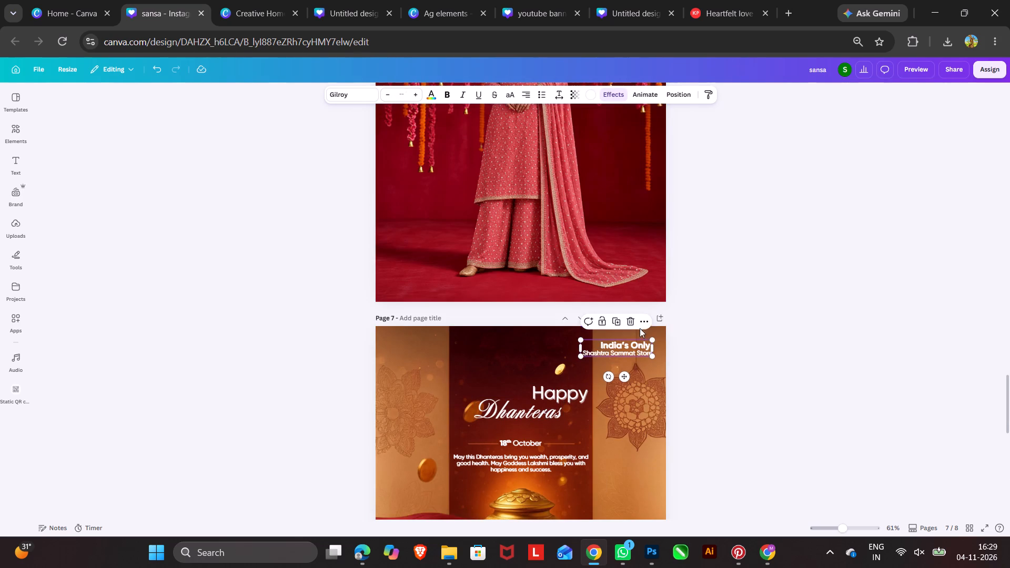
{"action": "left_click", "coordinate": [631, 320]}
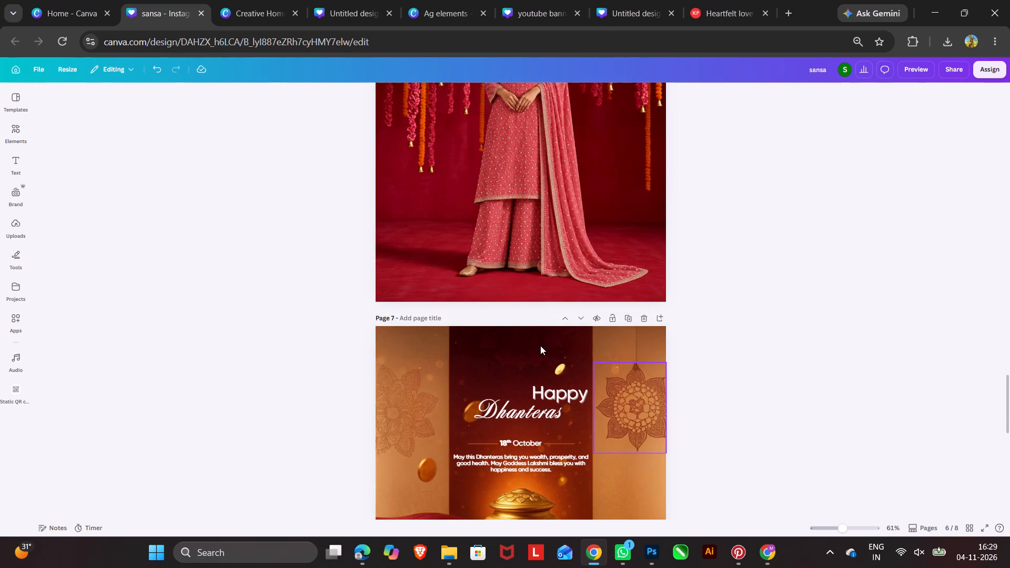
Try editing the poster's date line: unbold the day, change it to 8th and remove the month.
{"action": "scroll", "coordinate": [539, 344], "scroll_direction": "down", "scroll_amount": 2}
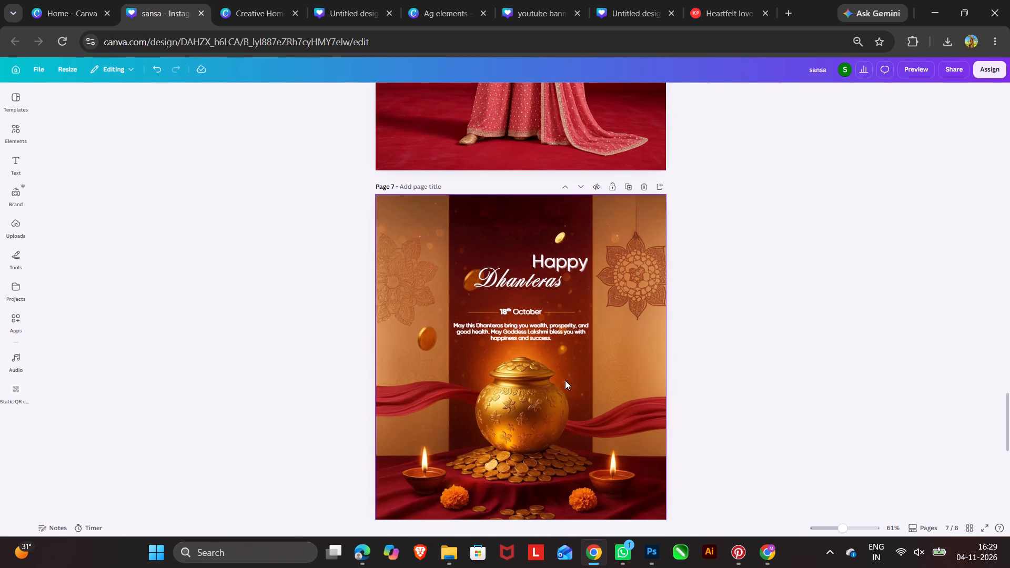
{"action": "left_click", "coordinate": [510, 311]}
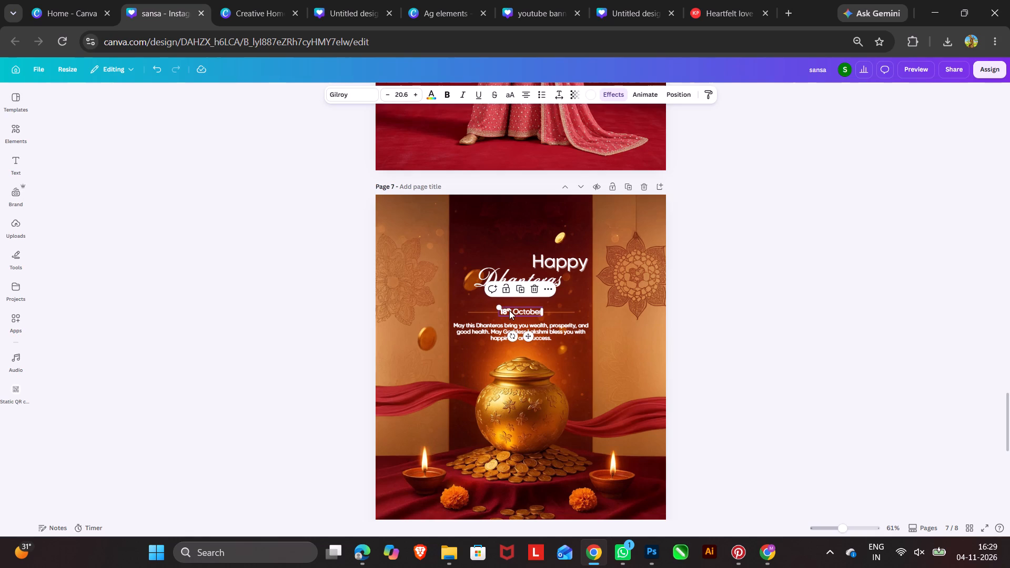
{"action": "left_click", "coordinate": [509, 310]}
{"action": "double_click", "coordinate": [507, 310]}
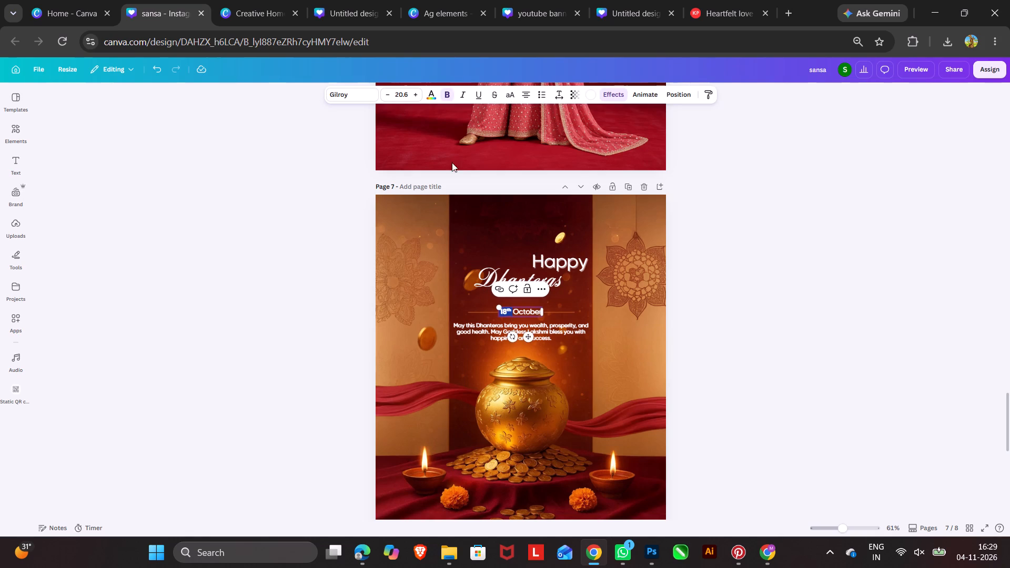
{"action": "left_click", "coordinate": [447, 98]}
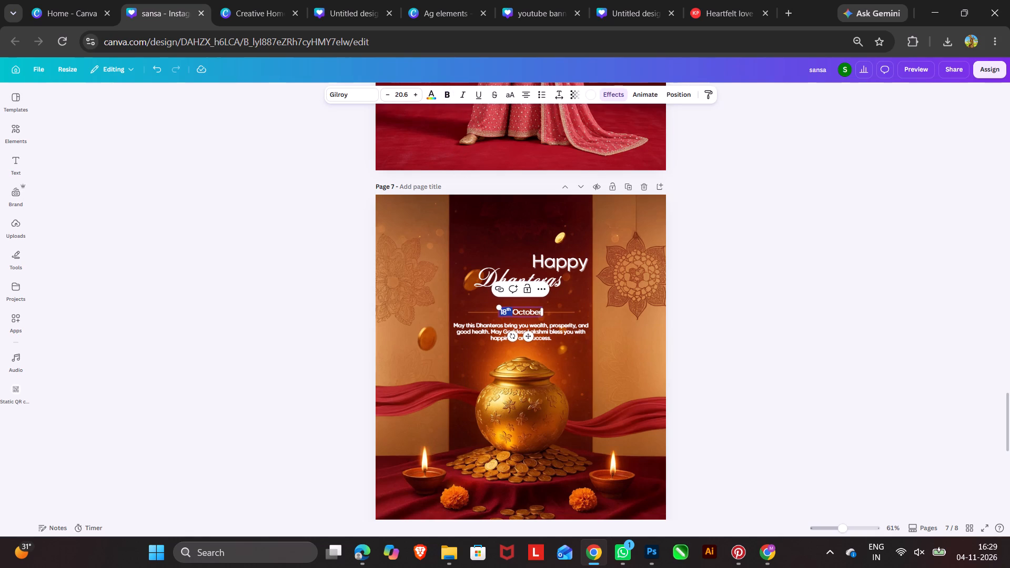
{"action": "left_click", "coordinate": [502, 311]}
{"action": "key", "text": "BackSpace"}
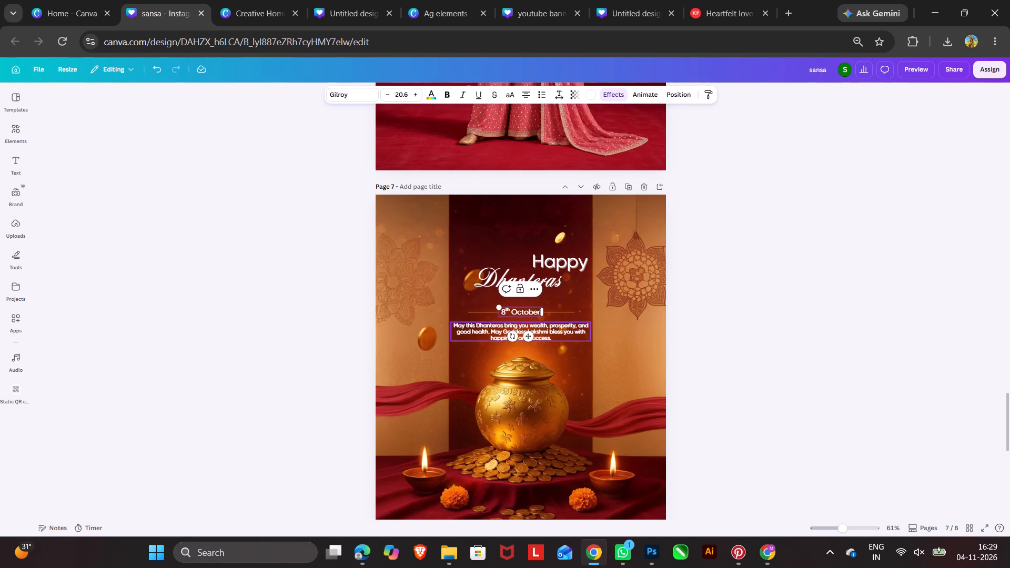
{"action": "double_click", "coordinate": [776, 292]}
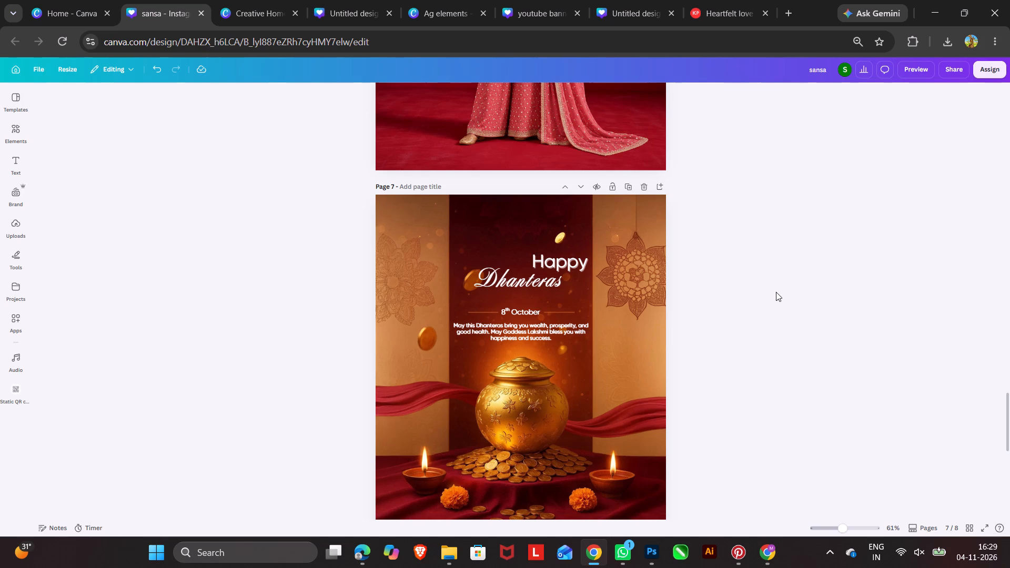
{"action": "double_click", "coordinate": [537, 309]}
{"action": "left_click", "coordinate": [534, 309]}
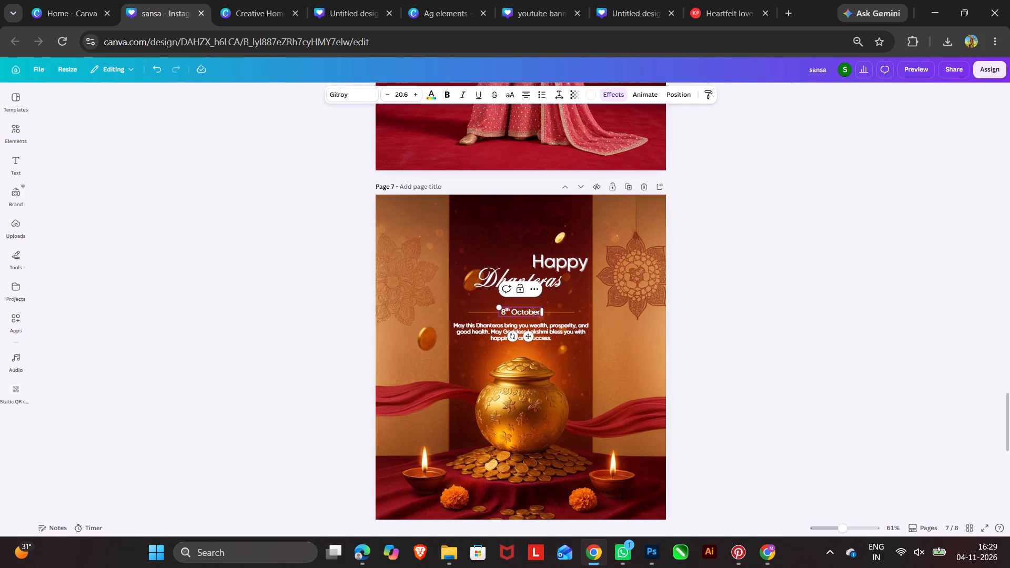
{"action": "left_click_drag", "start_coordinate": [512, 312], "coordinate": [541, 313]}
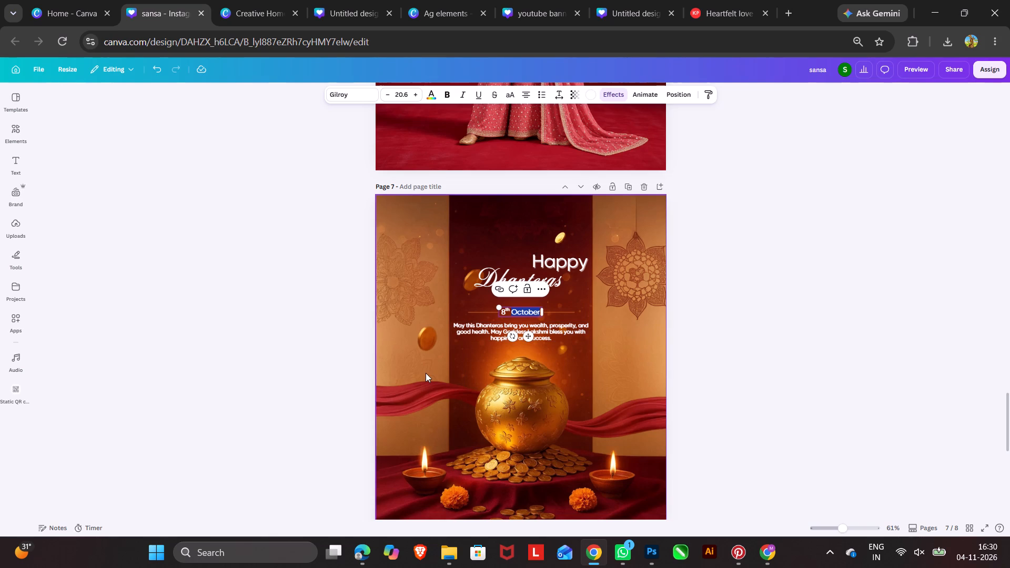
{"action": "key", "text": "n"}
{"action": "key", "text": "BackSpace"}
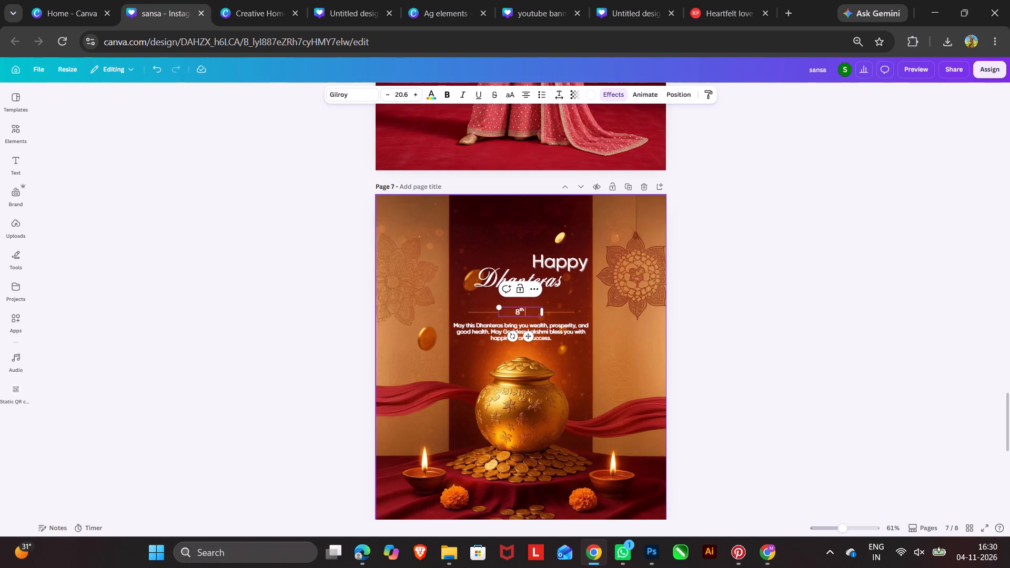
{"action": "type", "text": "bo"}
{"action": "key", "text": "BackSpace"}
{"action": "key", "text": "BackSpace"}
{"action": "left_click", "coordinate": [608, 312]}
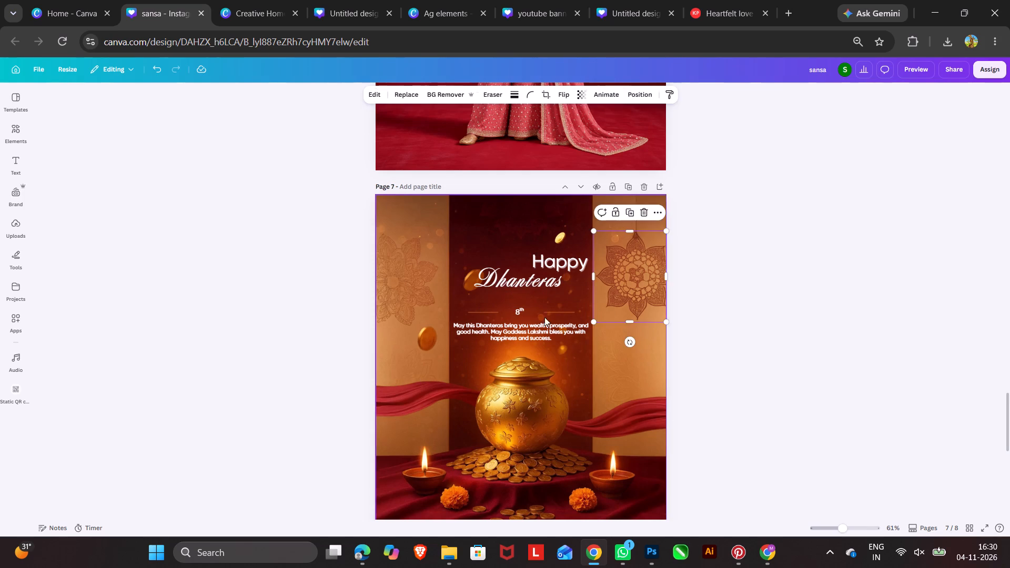
Delete the date text and the two thin decorative lines on either side of it.
{"action": "left_click", "coordinate": [509, 317]}
{"action": "left_click", "coordinate": [524, 310]}
{"action": "left_click", "coordinate": [534, 290]}
{"action": "left_click", "coordinate": [553, 312]}
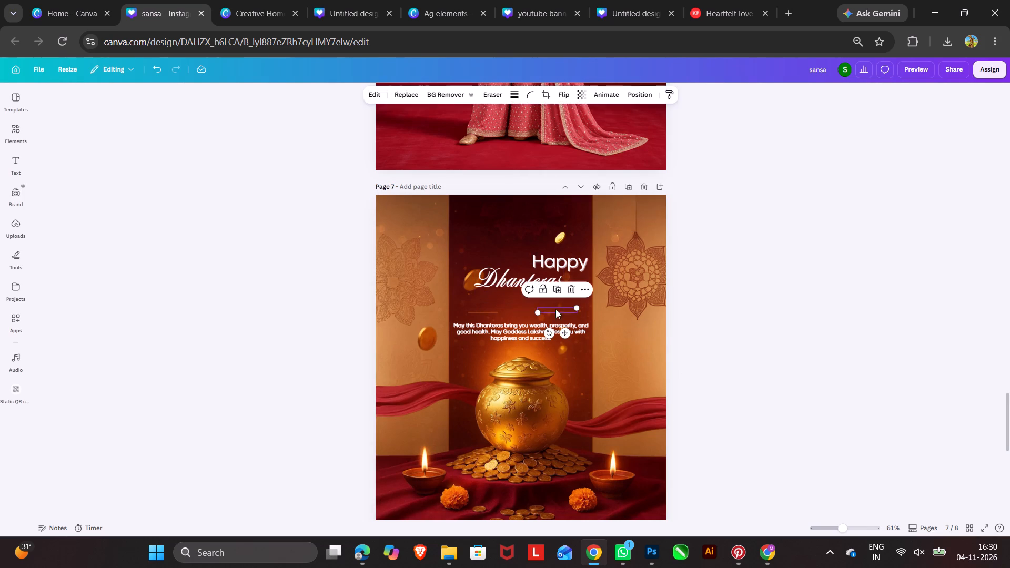
{"action": "left_click", "coordinate": [573, 289]}
{"action": "left_click", "coordinate": [491, 312]}
{"action": "left_click", "coordinate": [499, 288]}
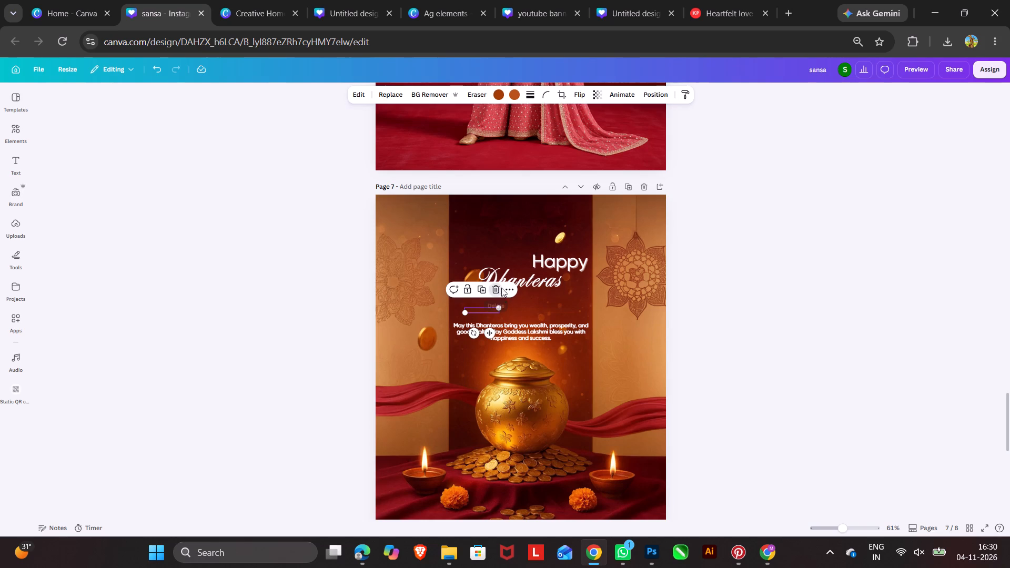
Move the "Dhanteras" script heading down to just above the greeting paragraph and enlarge it.
{"action": "left_click_drag", "start_coordinate": [525, 282], "coordinate": [524, 308]}
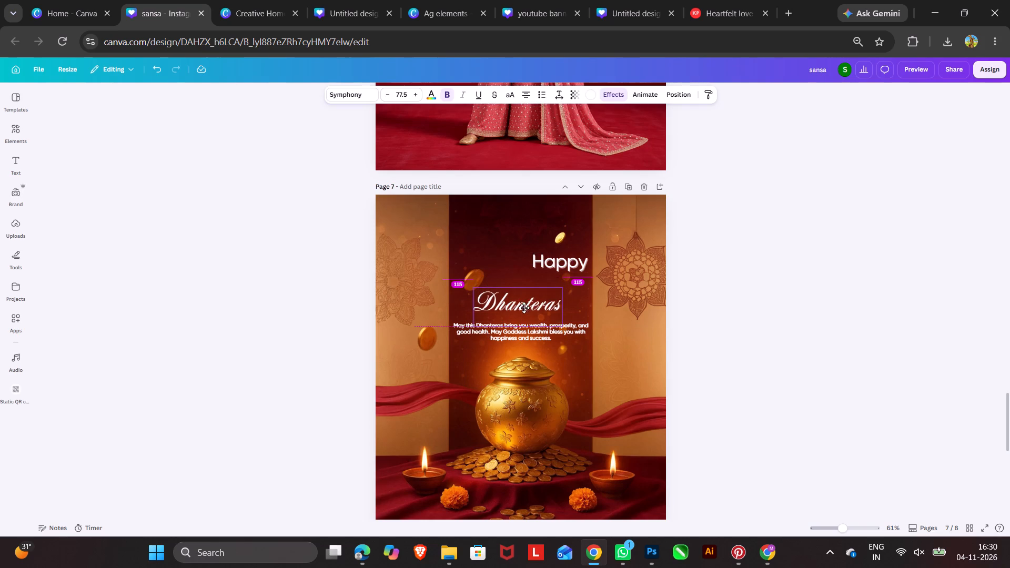
{"action": "left_click_drag", "start_coordinate": [524, 308], "coordinate": [527, 309]}
{"action": "left_click_drag", "start_coordinate": [478, 291], "coordinate": [471, 290]}
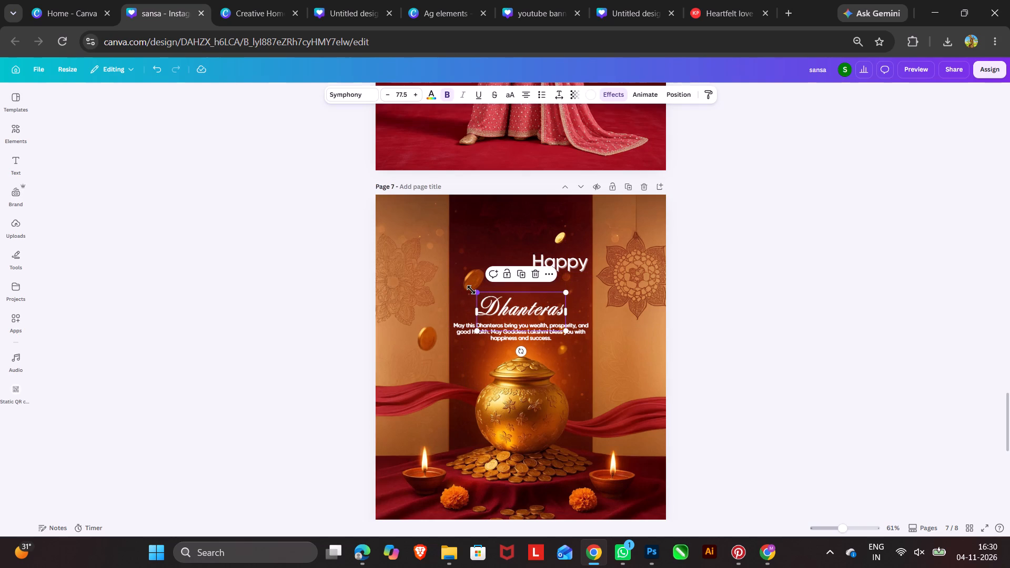
{"action": "left_click_drag", "start_coordinate": [471, 290], "coordinate": [459, 285]}
Remove the drop shadow effect from the "Happy" text.
{"action": "left_click", "coordinate": [575, 262]}
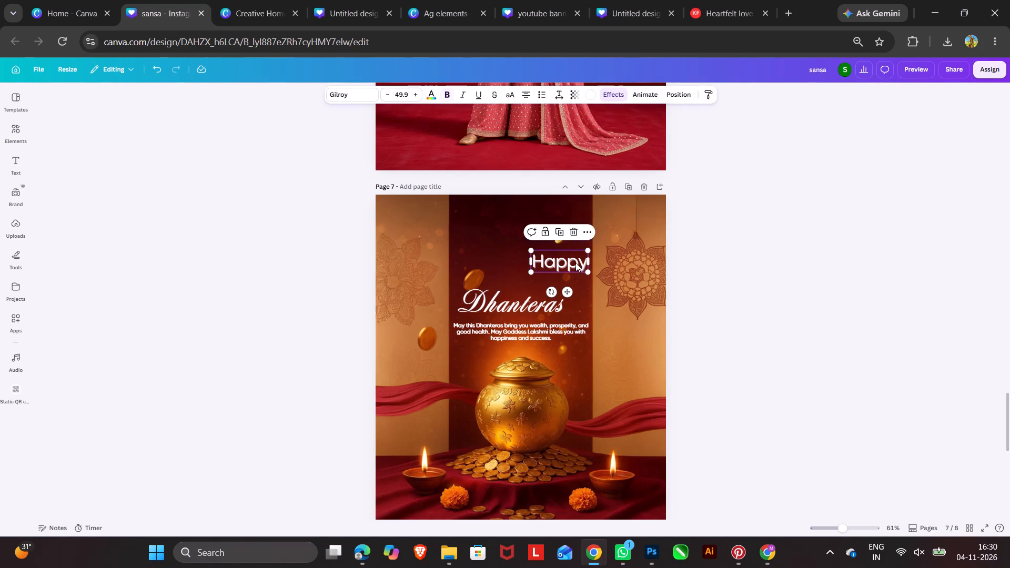
{"action": "left_click", "coordinate": [609, 92]}
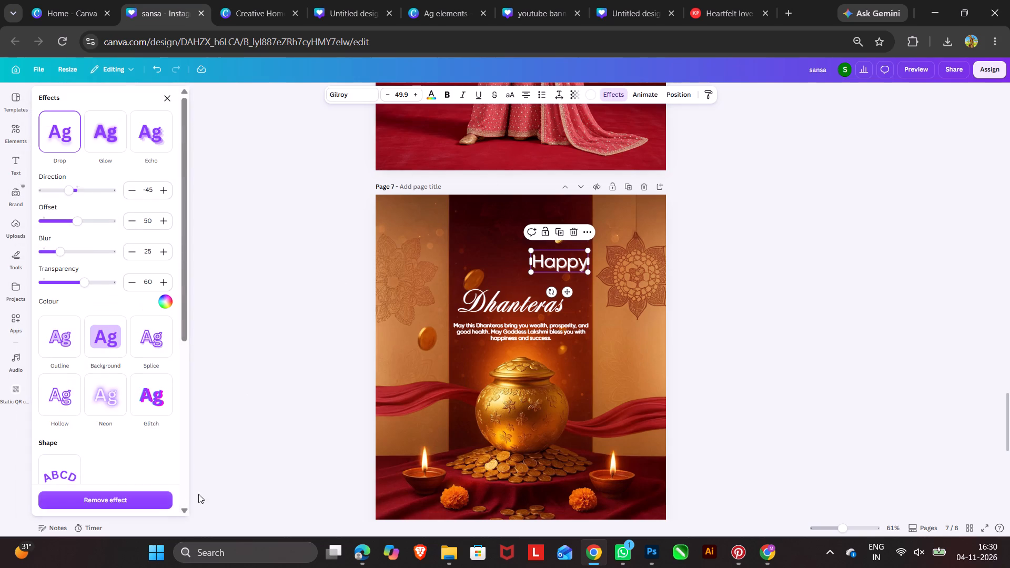
{"action": "left_click", "coordinate": [153, 505]}
Place "Happy" close above the end of "Dhanteras" at font size 47.5, and enlarge and nudge "Dhanteras" to match.
{"action": "left_click_drag", "start_coordinate": [553, 259], "coordinate": [547, 270]}
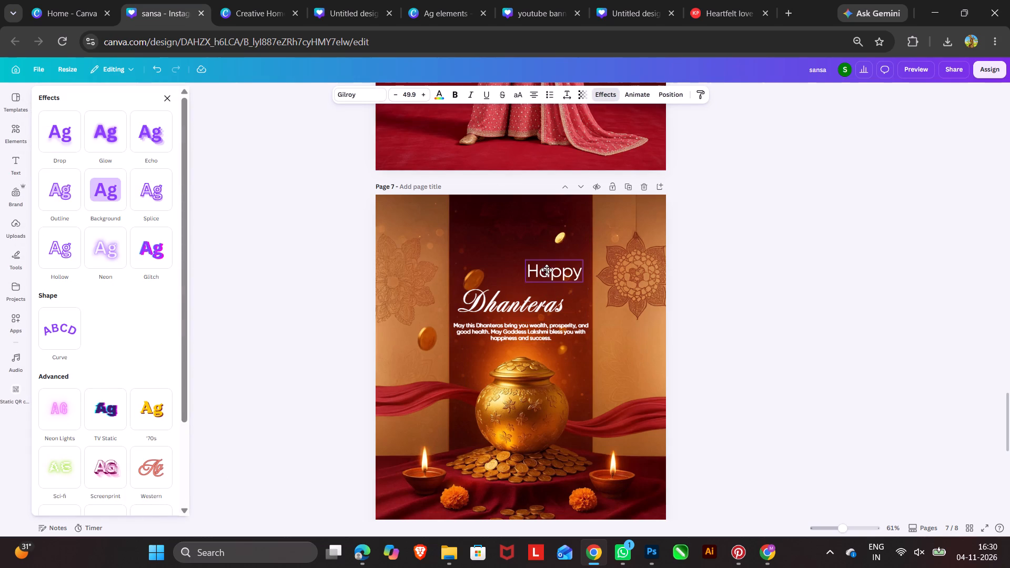
{"action": "left_click_drag", "start_coordinate": [547, 270], "coordinate": [542, 282]}
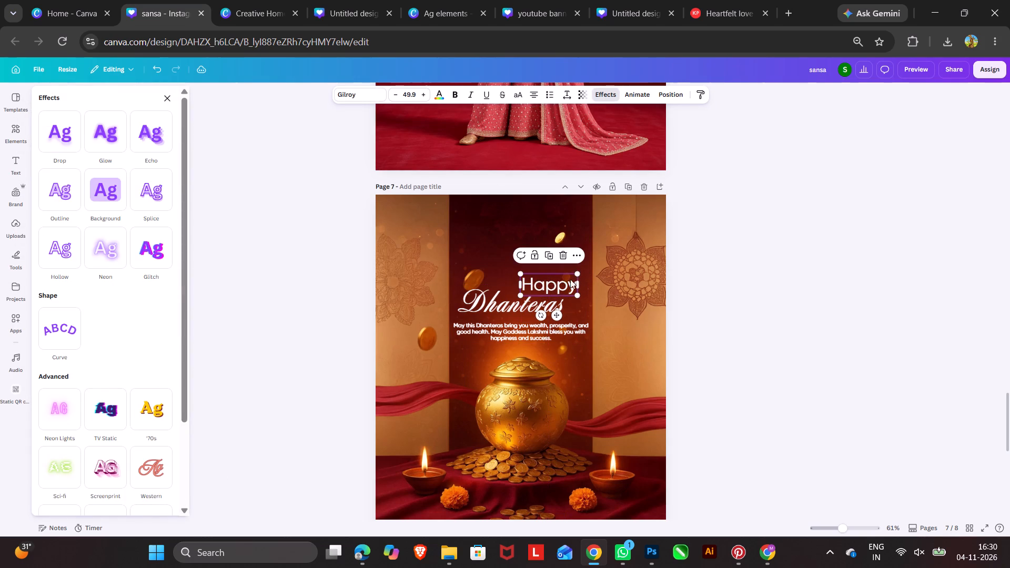
{"action": "left_click", "coordinate": [580, 272]}
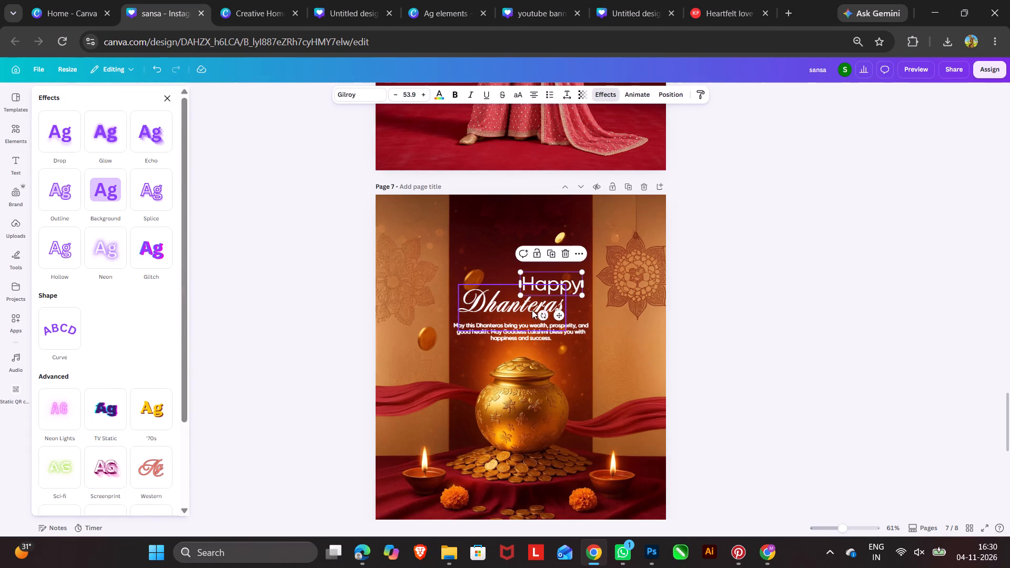
{"action": "left_click", "coordinate": [531, 307]}
{"action": "left_click_drag", "start_coordinate": [565, 333], "coordinate": [582, 331]}
{"action": "left_click_drag", "start_coordinate": [544, 308], "coordinate": [546, 302]}
{"action": "left_click", "coordinate": [561, 273]}
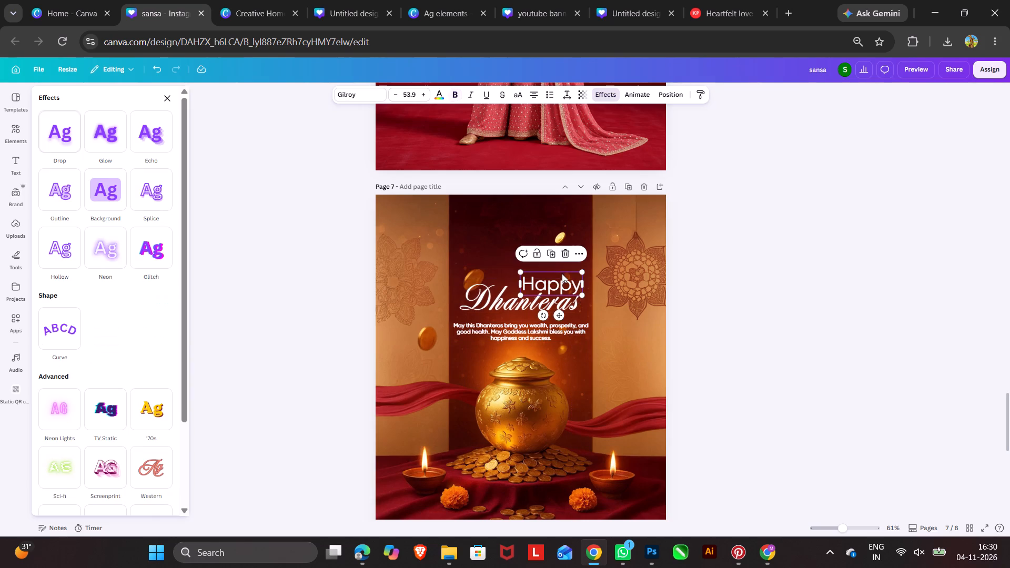
{"action": "left_click_drag", "start_coordinate": [519, 269], "coordinate": [526, 271]}
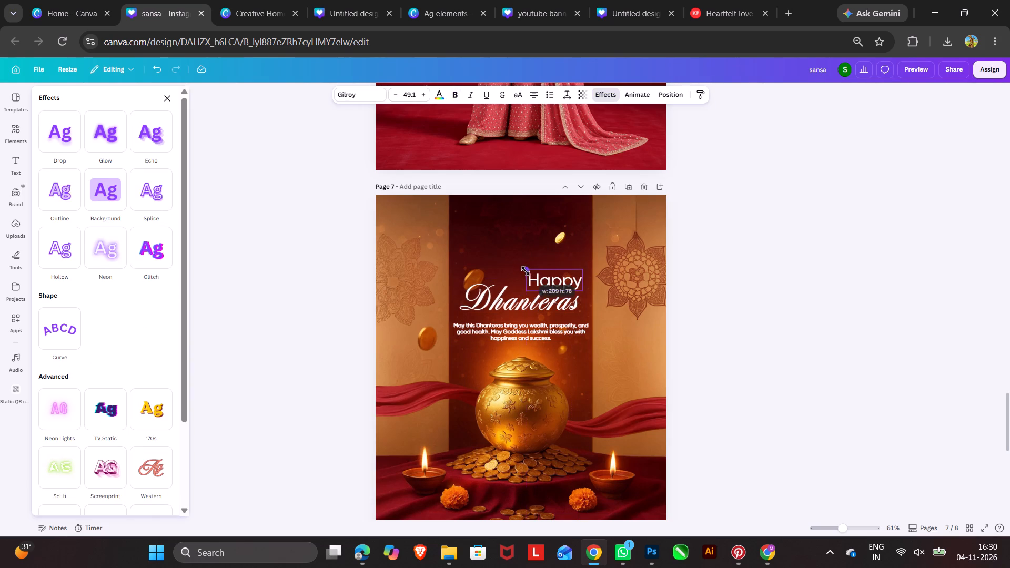
{"action": "left_click_drag", "start_coordinate": [526, 271], "coordinate": [526, 271]}
{"action": "left_click", "coordinate": [584, 288]}
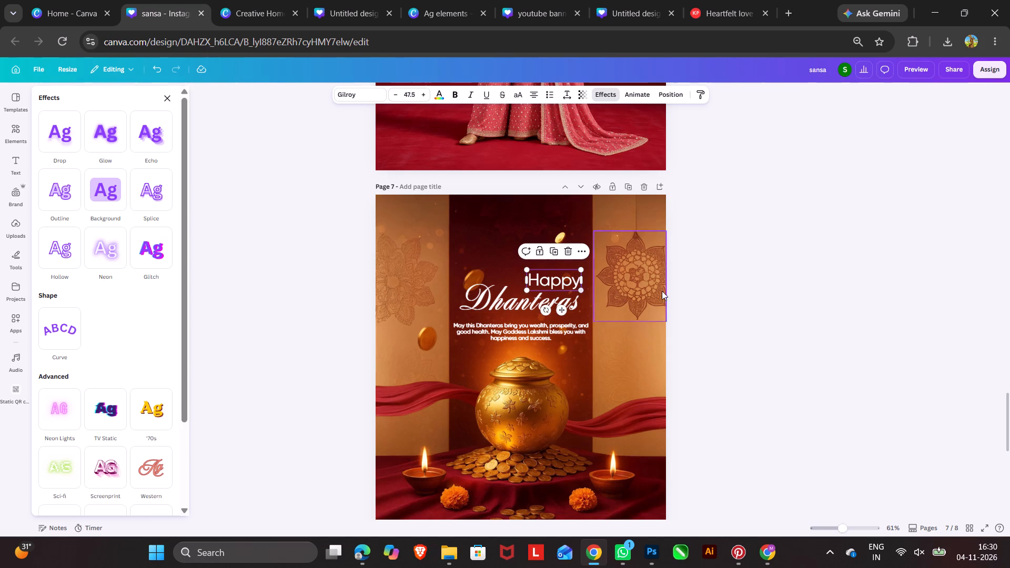
{"action": "double_click", "coordinate": [774, 288]}
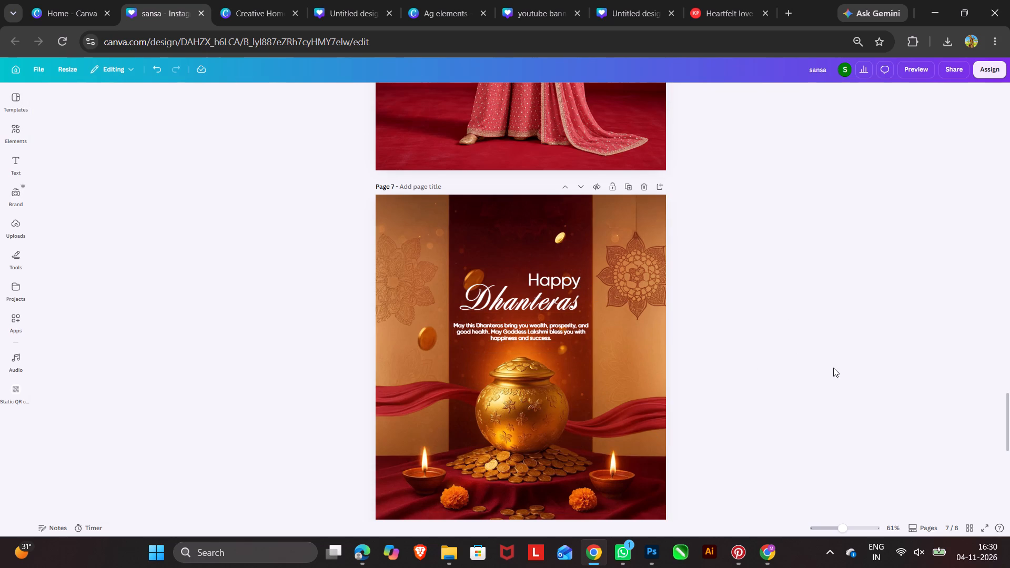
Delete the orange footer band behind the website and social media line.
{"action": "scroll", "coordinate": [833, 368], "scroll_direction": "down", "scroll_amount": 1}
{"action": "left_click", "coordinate": [622, 488]}
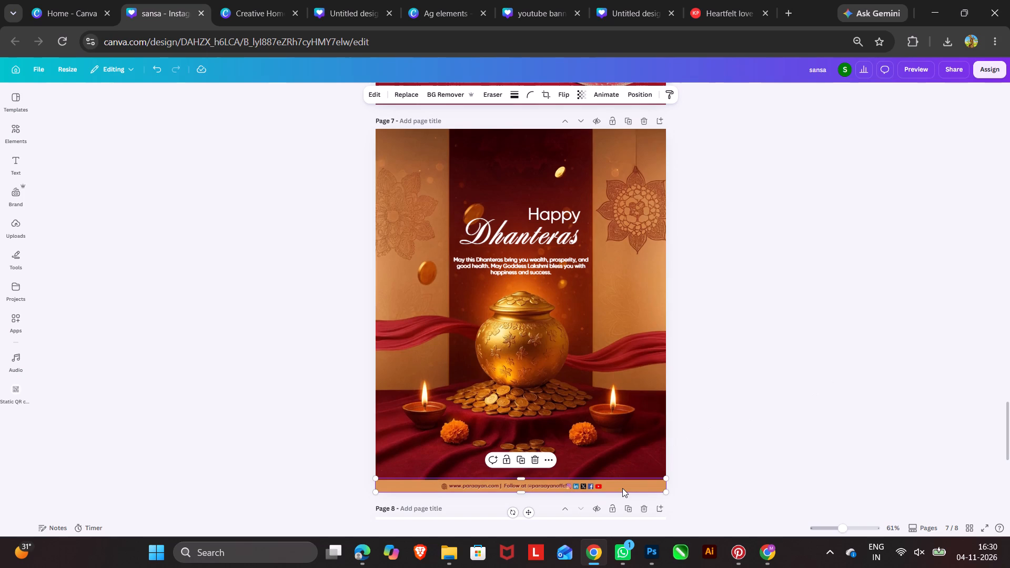
{"action": "left_click", "coordinate": [538, 460]}
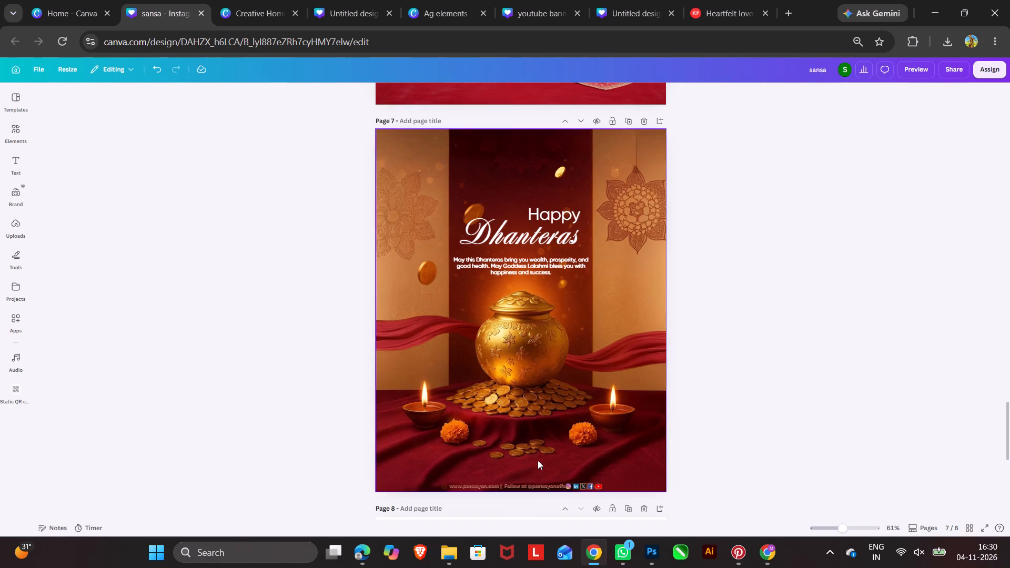
Delete the website and social handle line and the row of social media icons at the bottom of the page 7 poster.
{"action": "left_click", "coordinate": [561, 486]}
{"action": "left_click", "coordinate": [524, 464]}
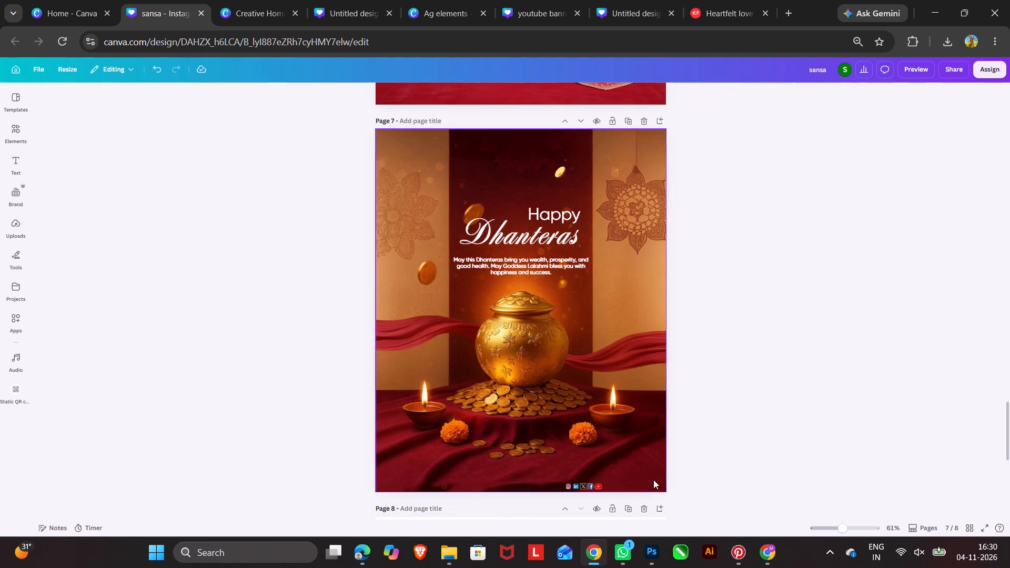
{"action": "left_click_drag", "start_coordinate": [609, 495], "coordinate": [565, 483]}
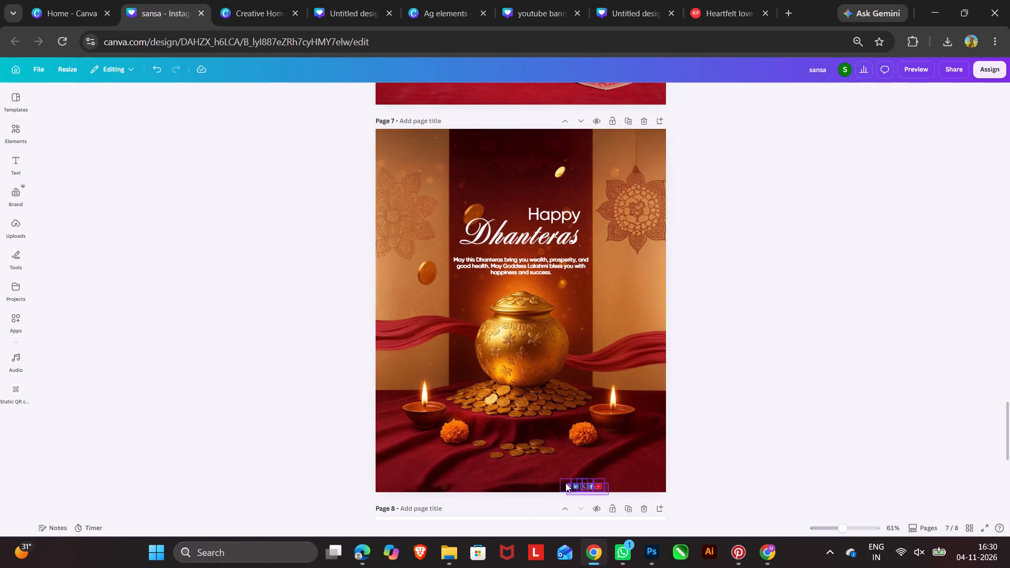
{"action": "left_click_drag", "start_coordinate": [565, 483], "coordinate": [565, 483]}
{"action": "left_click", "coordinate": [598, 461]}
Enlarge the red fabric drape on the pot's right side and shift it so it extends past the page edge.
{"action": "left_click", "coordinate": [639, 344]}
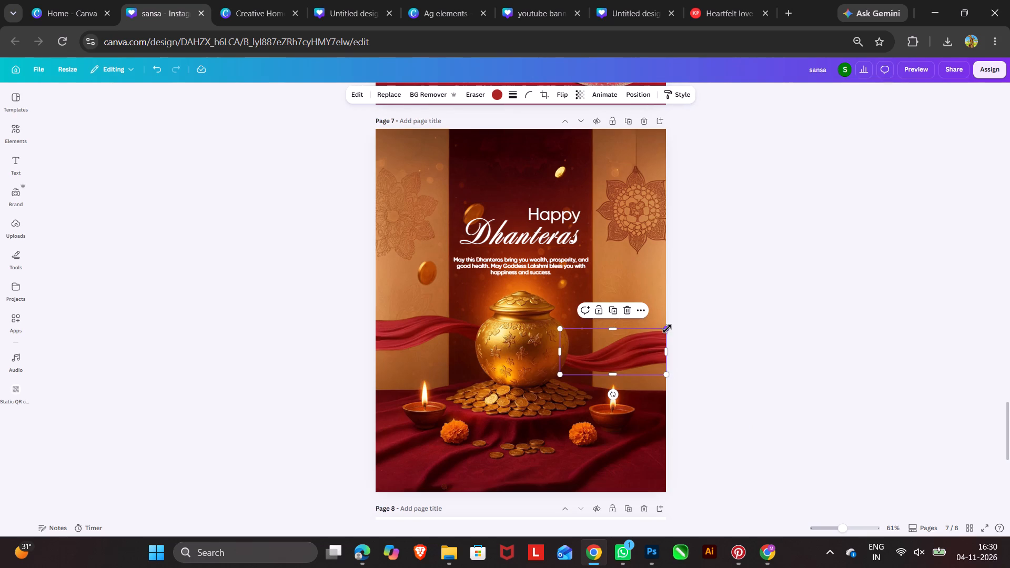
{"action": "left_click_drag", "start_coordinate": [667, 329], "coordinate": [807, 268]}
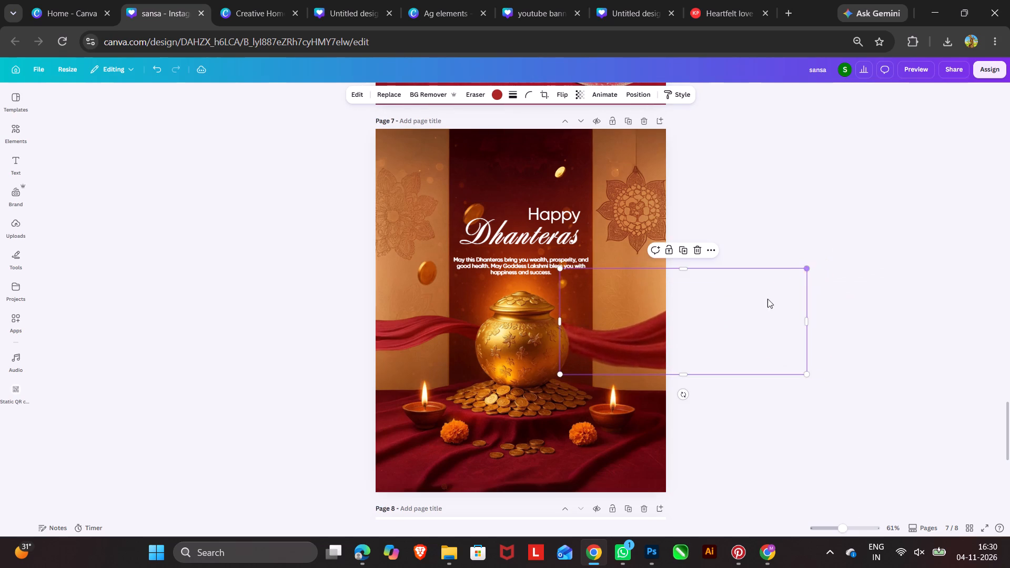
{"action": "left_click_drag", "start_coordinate": [740, 311], "coordinate": [708, 305]}
Enlarge the red drape on the pot's left side to about 680 px wide and position it slightly past the page edge.
{"action": "left_click", "coordinate": [432, 329]}
{"action": "left_click_drag", "start_coordinate": [484, 308], "coordinate": [618, 253]}
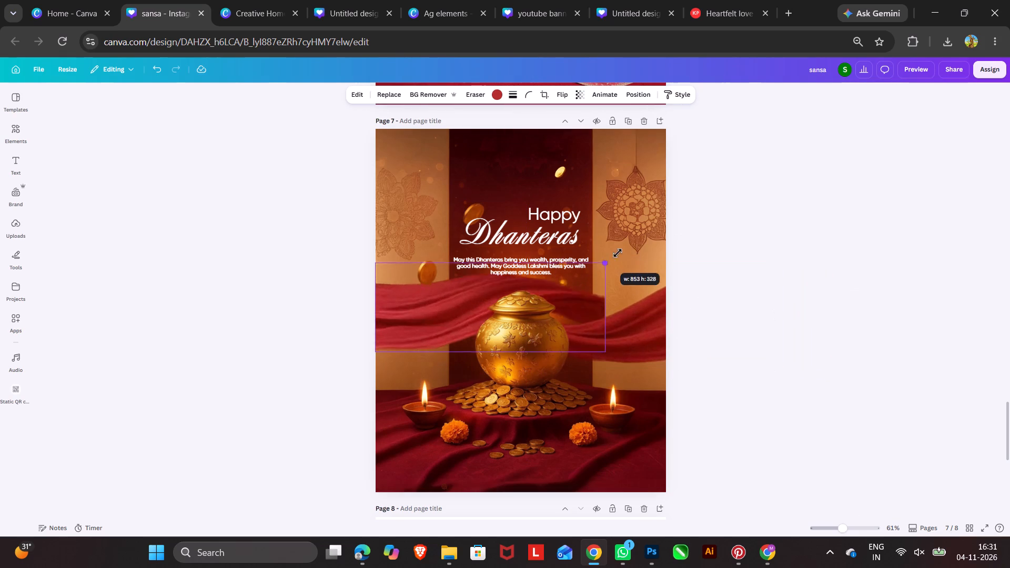
{"action": "left_click_drag", "start_coordinate": [618, 253], "coordinate": [597, 265]}
{"action": "left_click_drag", "start_coordinate": [410, 314], "coordinate": [395, 344]}
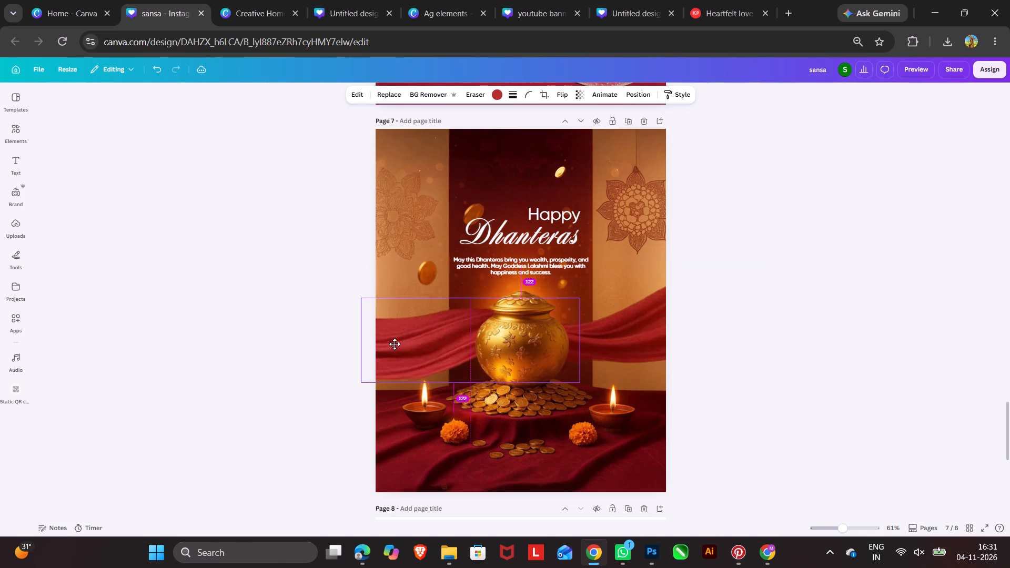
{"action": "left_click_drag", "start_coordinate": [395, 344], "coordinate": [394, 342]}
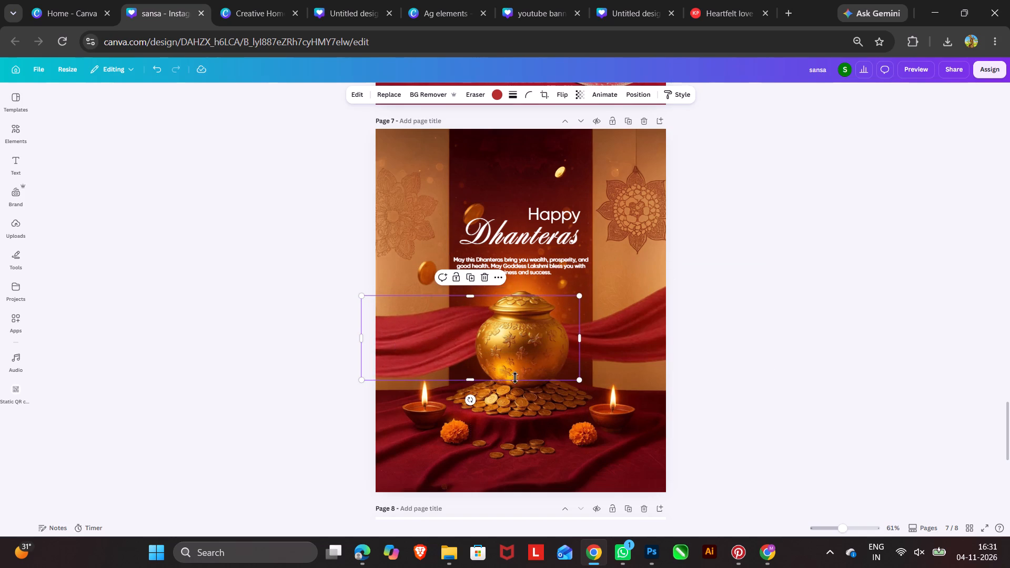
{"action": "left_click_drag", "start_coordinate": [578, 380], "coordinate": [540, 368]}
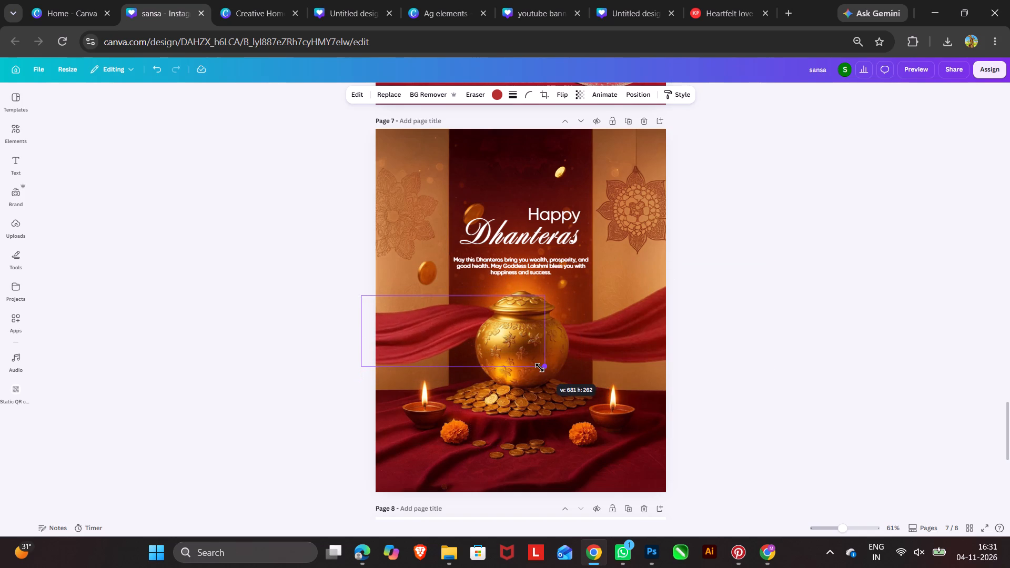
{"action": "left_click_drag", "start_coordinate": [540, 368], "coordinate": [543, 369]}
{"action": "double_click", "coordinate": [825, 311]}
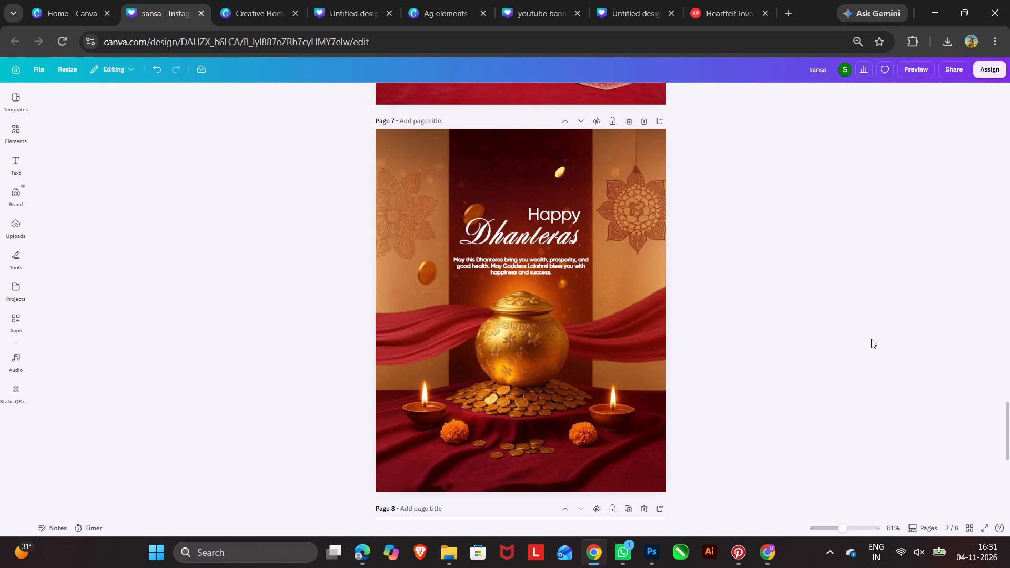
Move four uploaded images to the Bin: the red Dhanteras poster, the purple-bordered jewellery image and the two gold necklace creatives.
{"action": "left_click", "coordinate": [13, 222]}
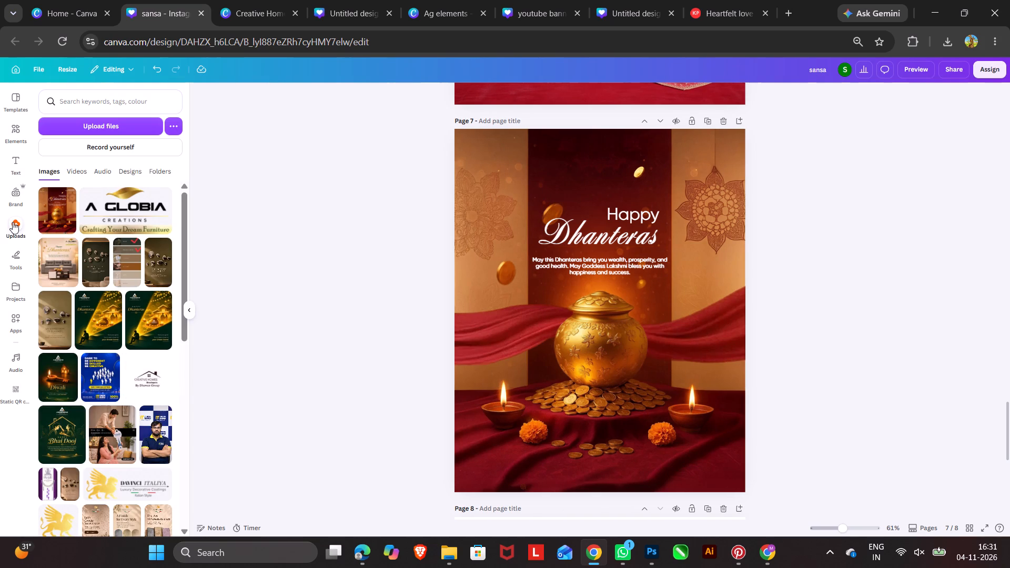
{"action": "left_click", "coordinate": [42, 196]}
{"action": "left_click", "coordinate": [163, 507]}
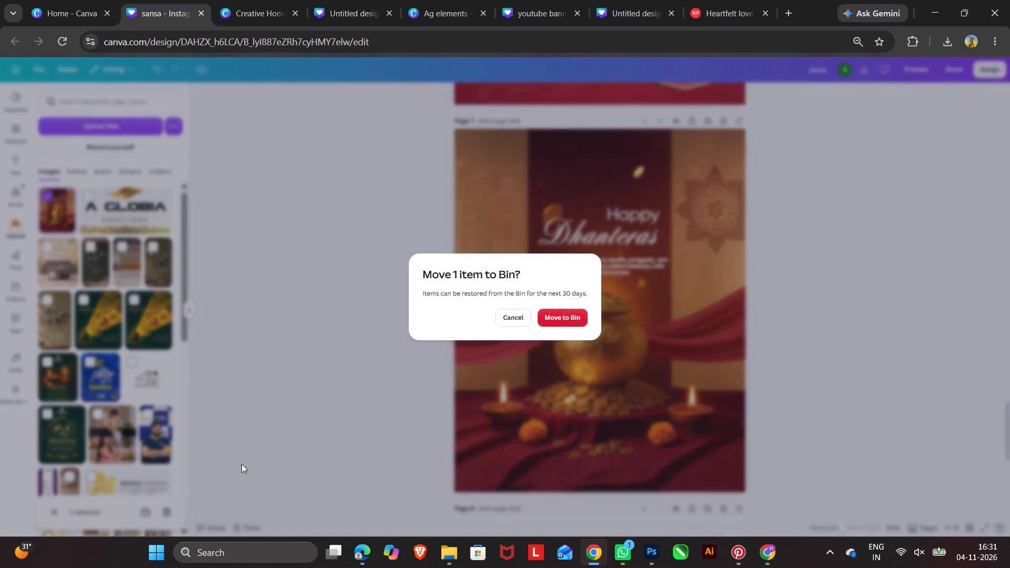
{"action": "left_click", "coordinate": [511, 313]}
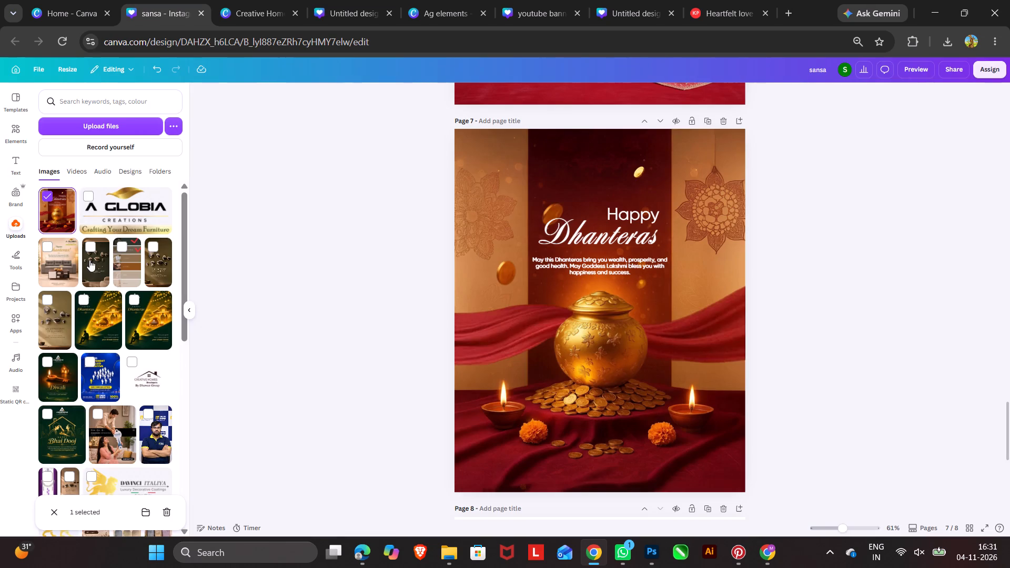
{"action": "scroll", "coordinate": [89, 285], "scroll_direction": "down", "scroll_amount": 3}
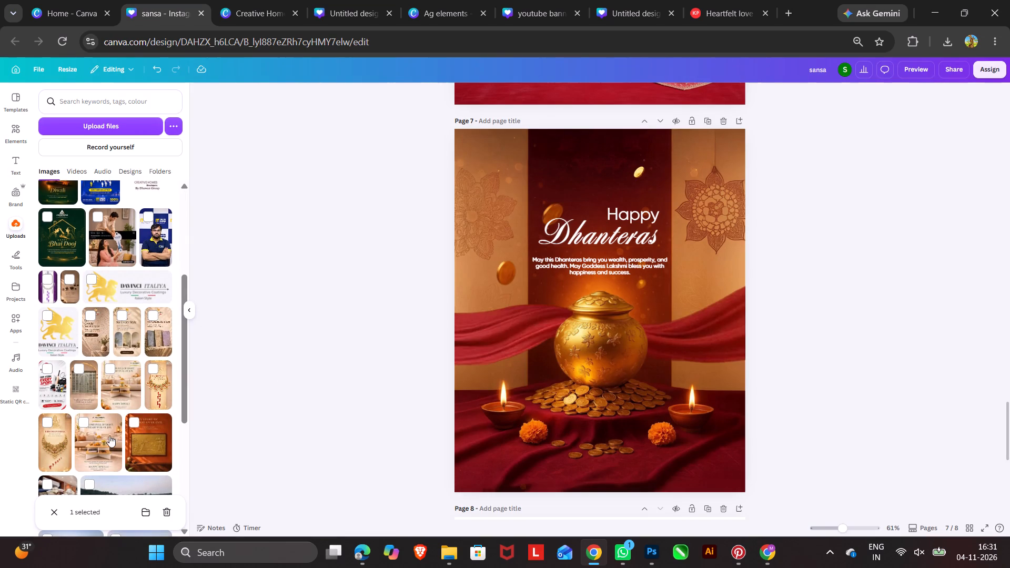
{"action": "left_click", "coordinate": [46, 279]}
{"action": "scroll", "coordinate": [143, 415], "scroll_direction": "down", "scroll_amount": 3}
{"action": "scroll", "coordinate": [143, 416], "scroll_direction": "up", "scroll_amount": 3}
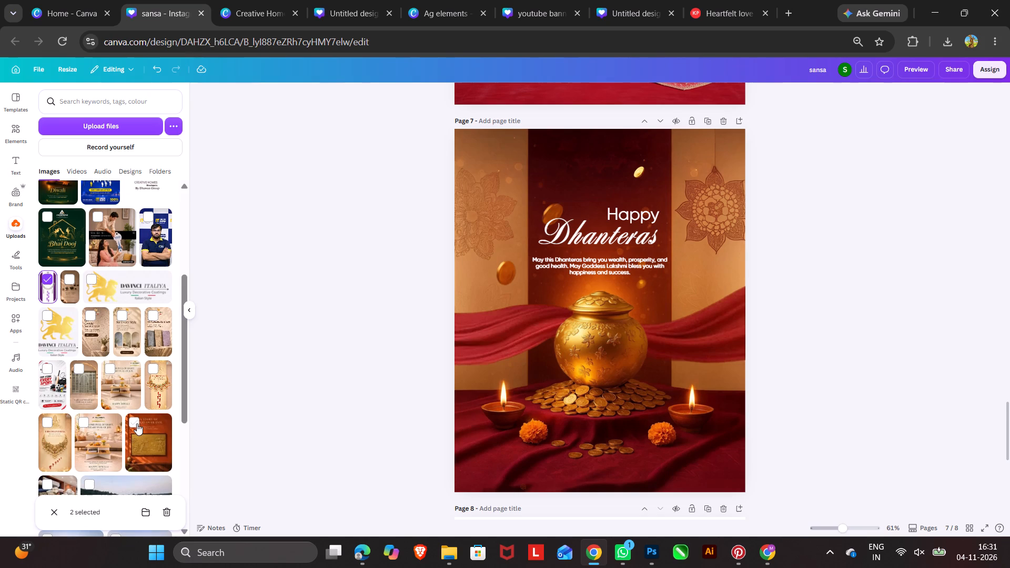
{"action": "left_click", "coordinate": [44, 421]}
{"action": "left_click", "coordinate": [153, 365]}
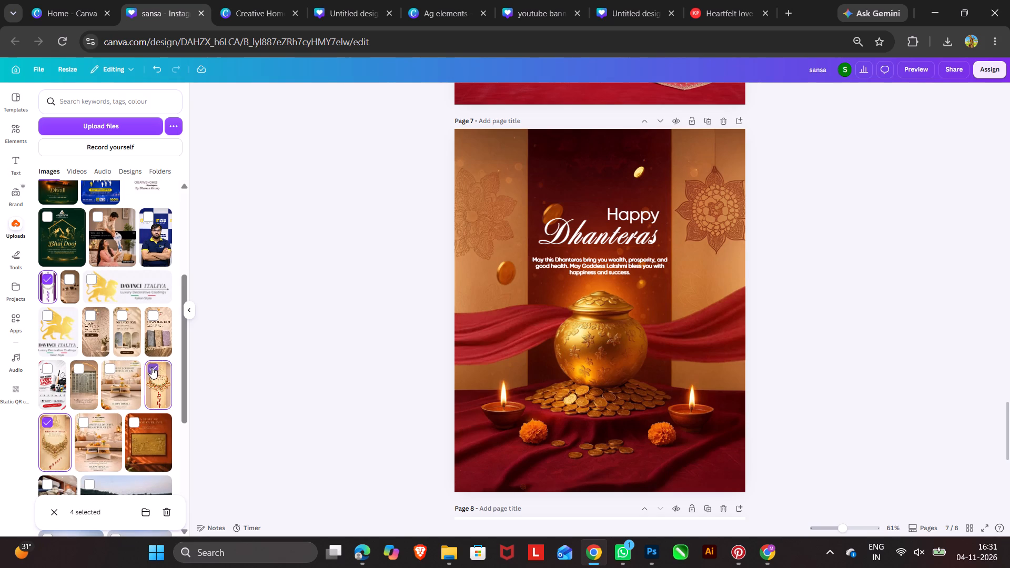
{"action": "scroll", "coordinate": [132, 386], "scroll_direction": "up", "scroll_amount": 7}
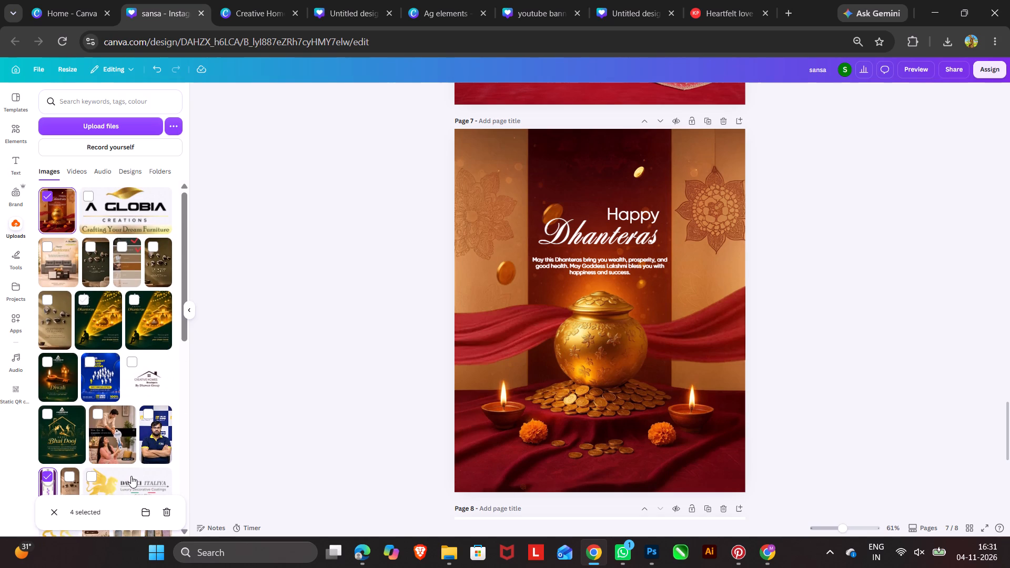
{"action": "left_click", "coordinate": [168, 507]}
{"action": "left_click", "coordinate": [562, 319]}
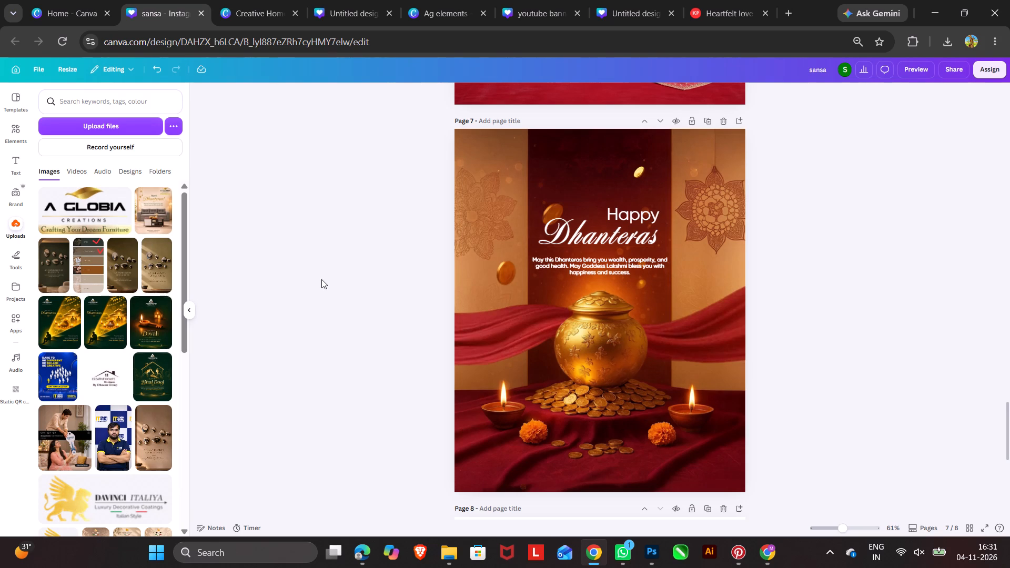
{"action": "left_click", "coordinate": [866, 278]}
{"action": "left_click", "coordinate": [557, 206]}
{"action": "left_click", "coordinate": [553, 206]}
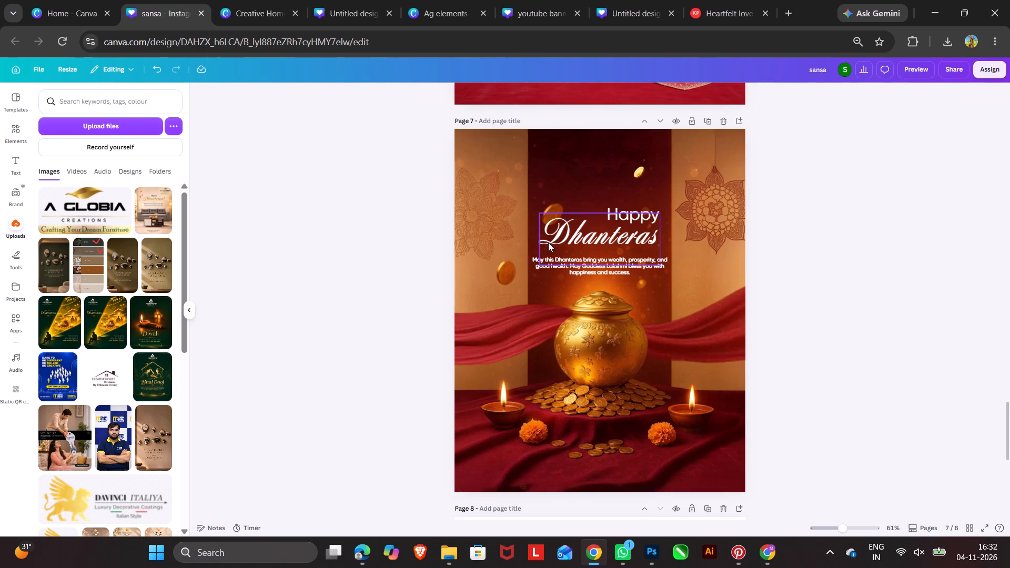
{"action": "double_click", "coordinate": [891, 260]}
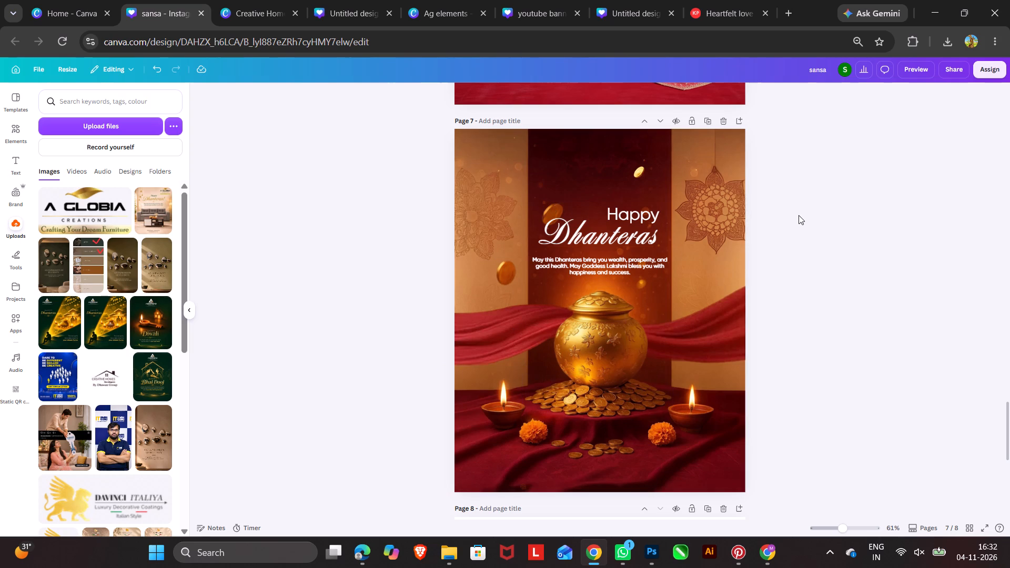
Copy the "SANSA The Fabric Store" logo from page 6 and paste it onto the Dhanteras poster on page 7.
{"action": "scroll", "coordinate": [661, 252], "scroll_direction": "up", "scroll_amount": 7}
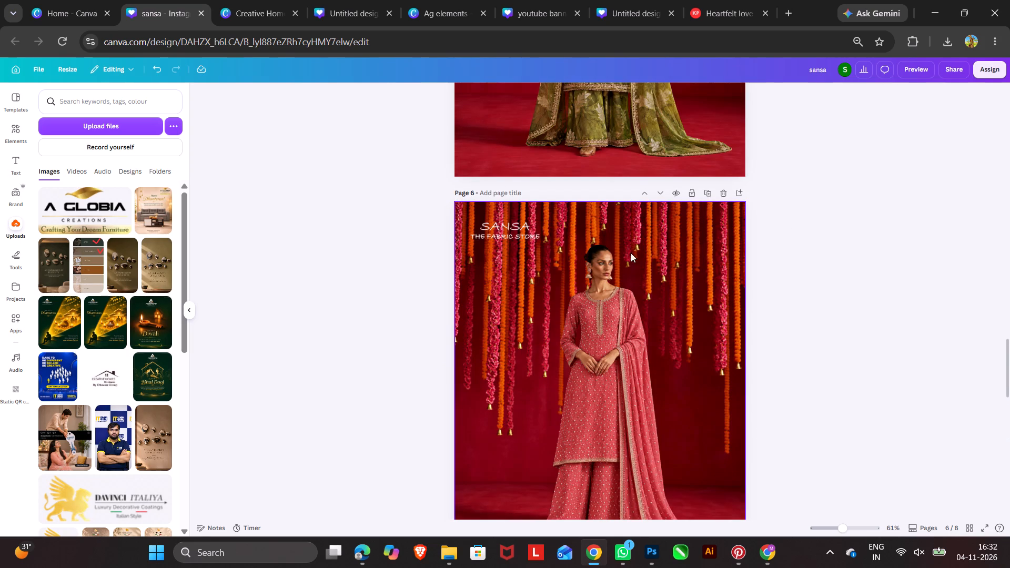
{"action": "left_click", "coordinate": [498, 222]}
{"action": "key", "text": "ctrl+c"}
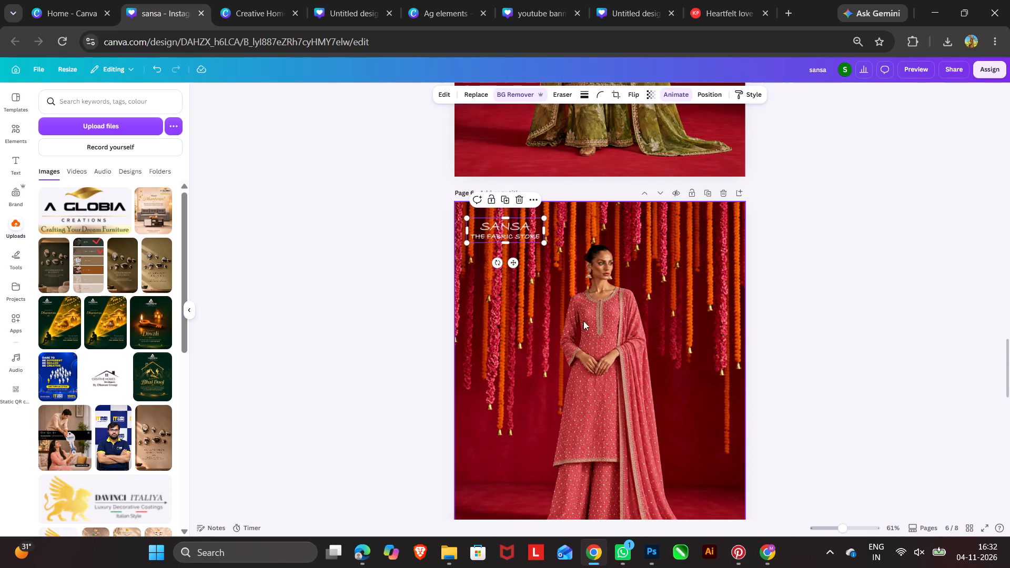
{"action": "scroll", "coordinate": [648, 330], "scroll_direction": "down", "scroll_amount": 5}
{"action": "left_click", "coordinate": [629, 335]}
{"action": "key", "text": "ctrl+v"}
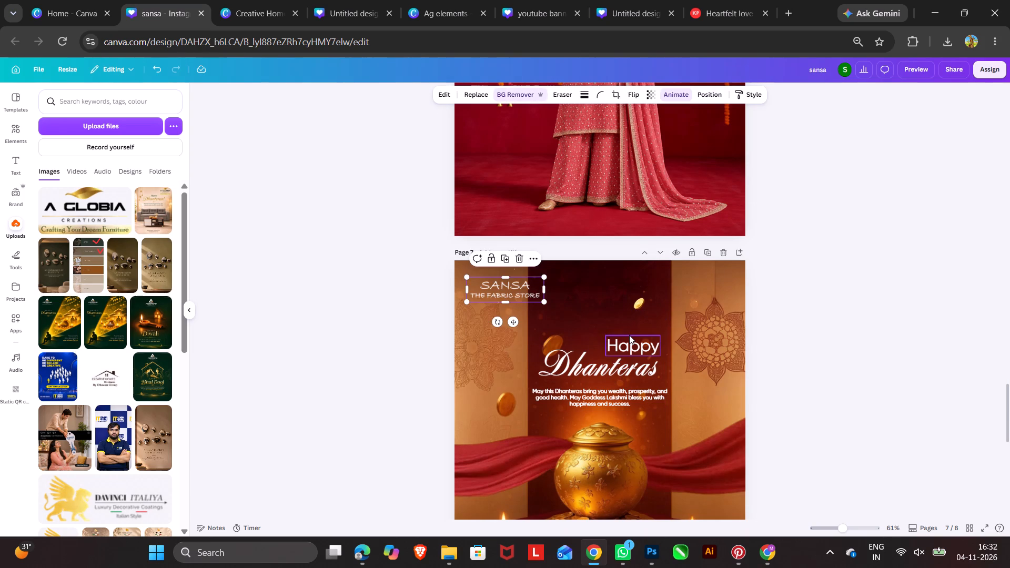
Place the SANSA logo at the top of the dark red panel, enlarge it slightly and align it to the page's horizontal centre.
{"action": "left_click_drag", "start_coordinate": [526, 292], "coordinate": [621, 290]}
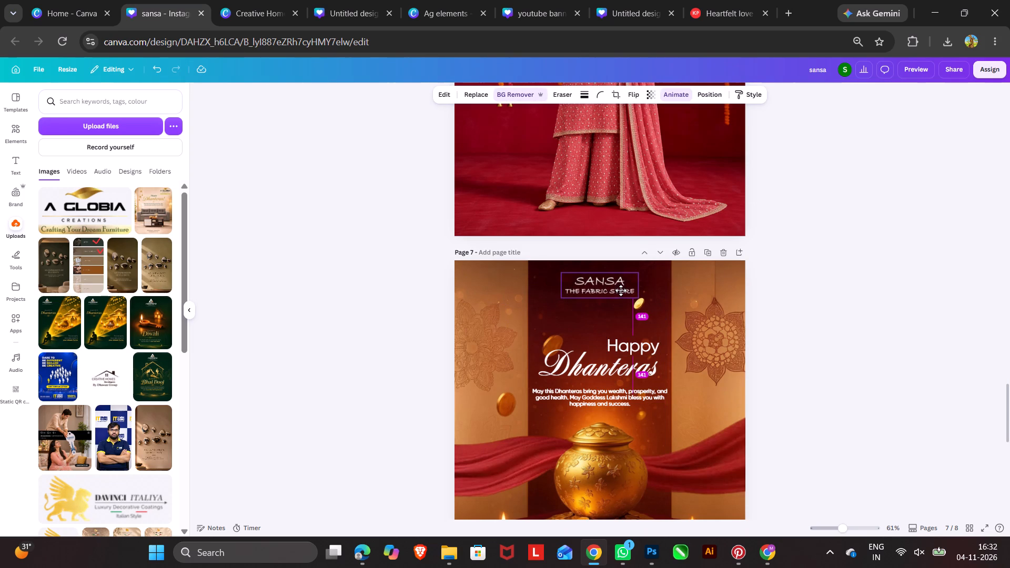
{"action": "left_click_drag", "start_coordinate": [621, 290], "coordinate": [624, 292]}
{"action": "left_click", "coordinate": [564, 304]}
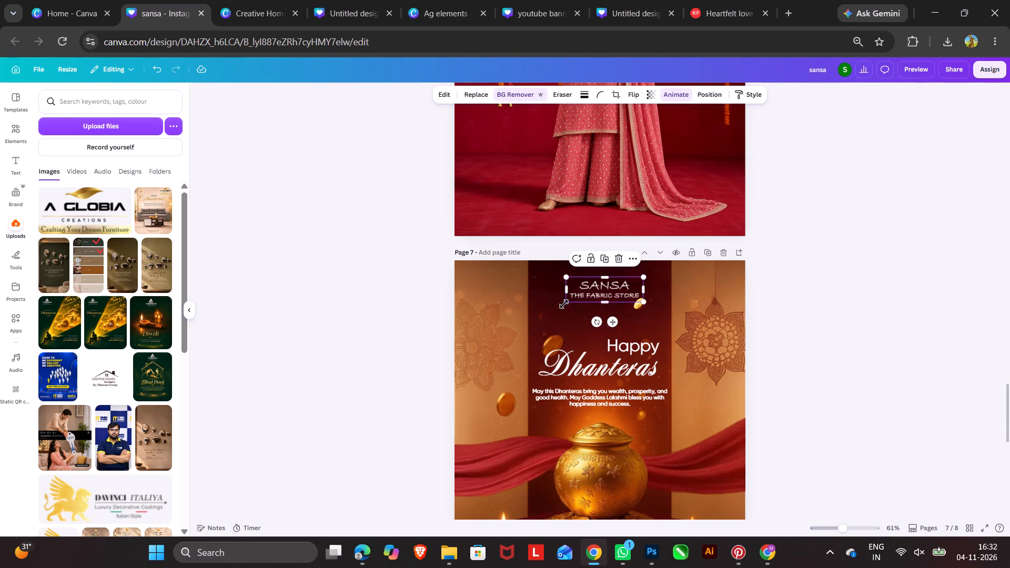
{"action": "right_click", "coordinate": [601, 289]}
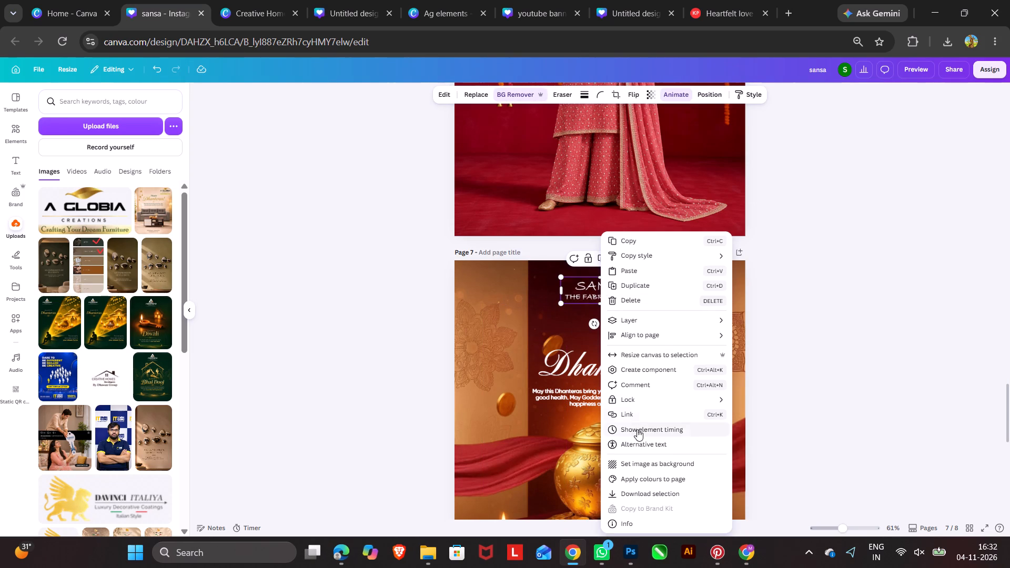
{"action": "left_click", "coordinate": [644, 331]}
{"action": "left_click", "coordinate": [768, 350]}
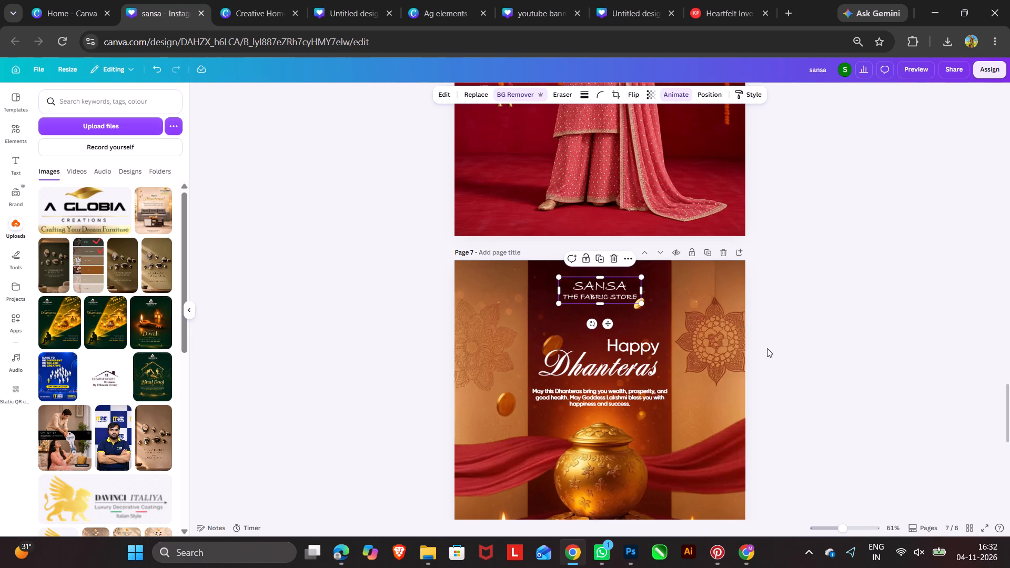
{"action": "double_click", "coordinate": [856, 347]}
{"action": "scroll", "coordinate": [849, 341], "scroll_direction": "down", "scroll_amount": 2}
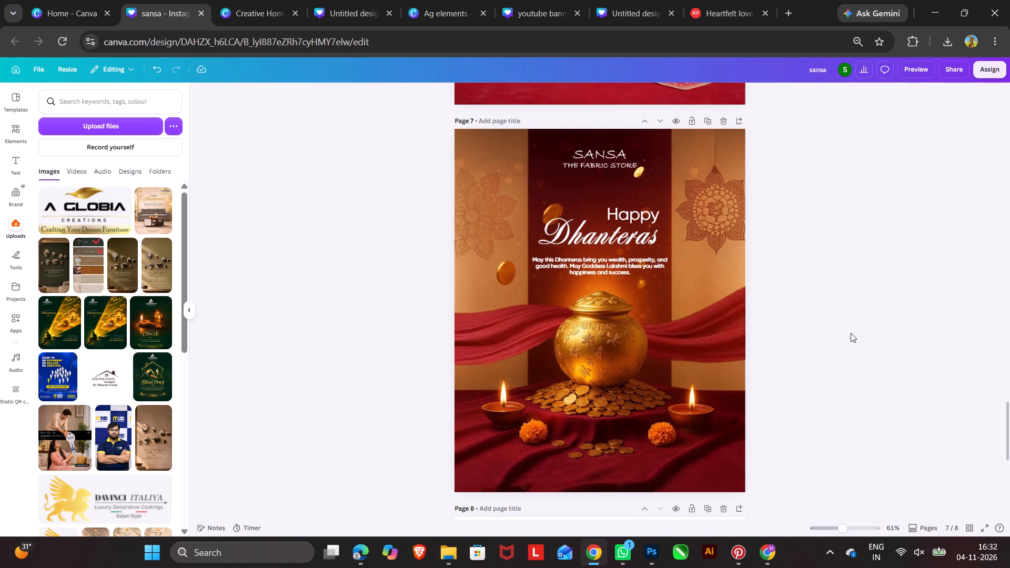
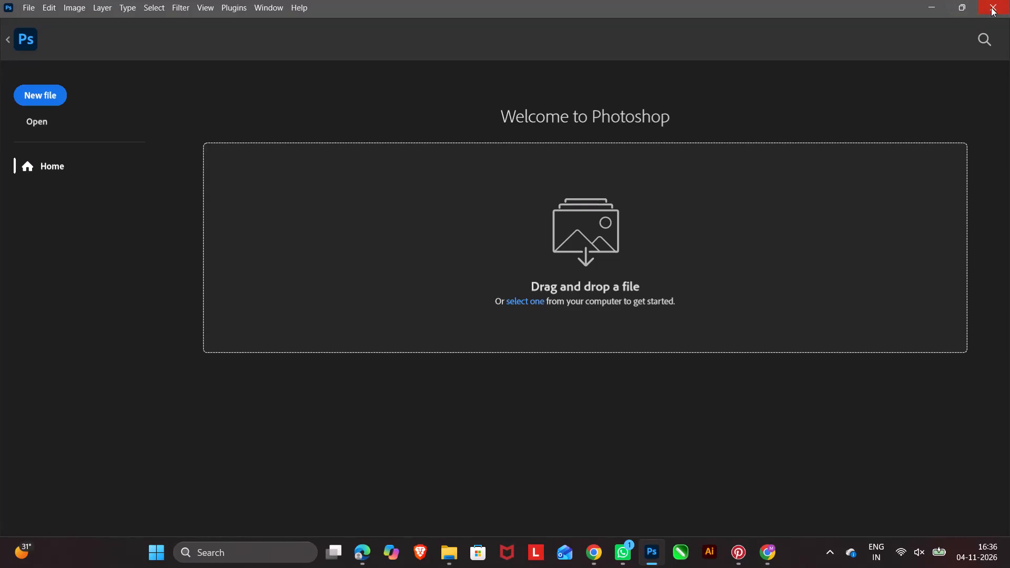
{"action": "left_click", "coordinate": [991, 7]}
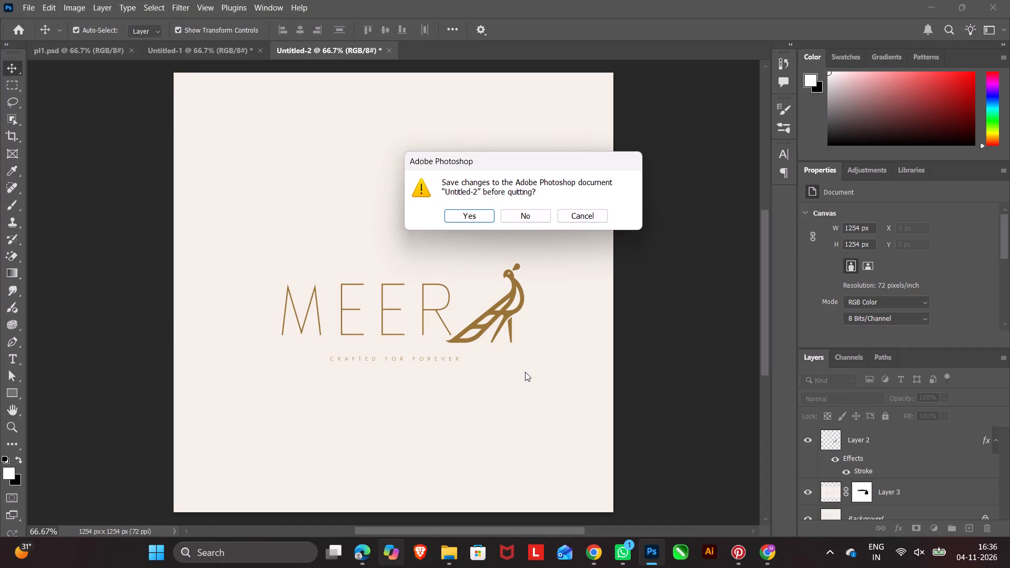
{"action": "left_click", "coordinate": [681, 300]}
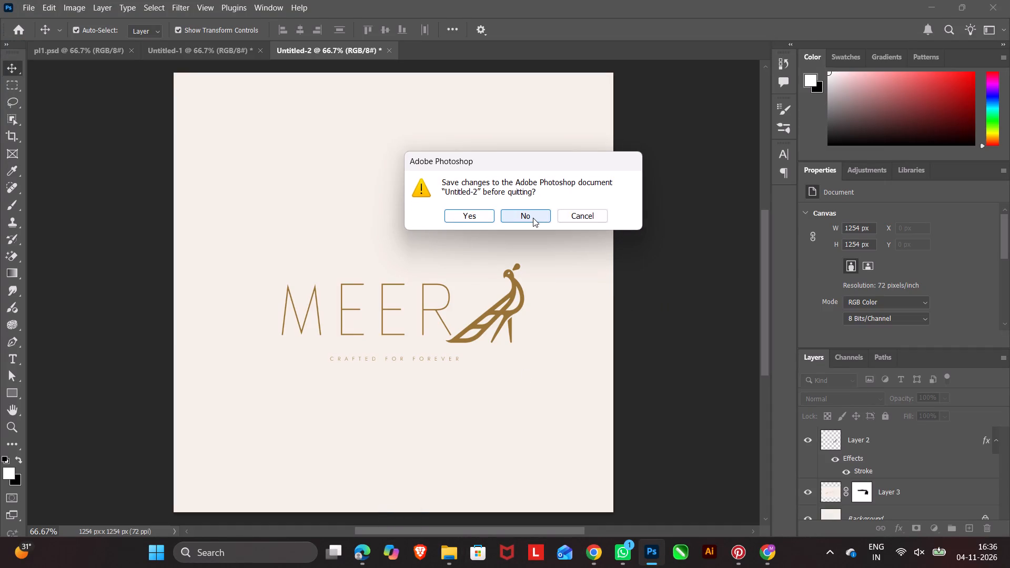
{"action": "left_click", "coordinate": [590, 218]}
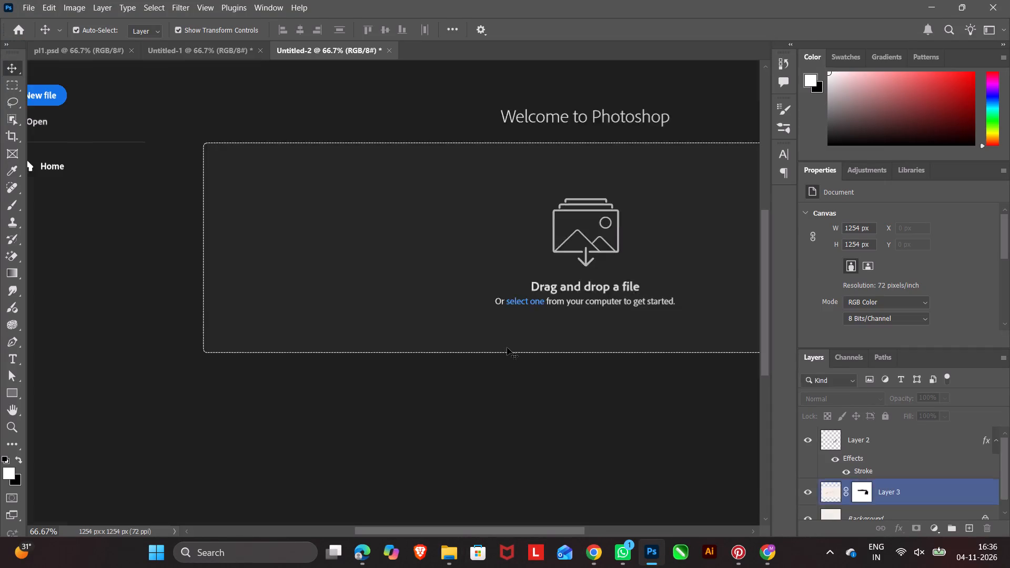
Save the Photoshop document Untitled-2 as a PSD in Downloads, replacing the existing file, and stay in Photoshop with Untitled-1 open.
{"action": "left_click", "coordinate": [992, 4]}
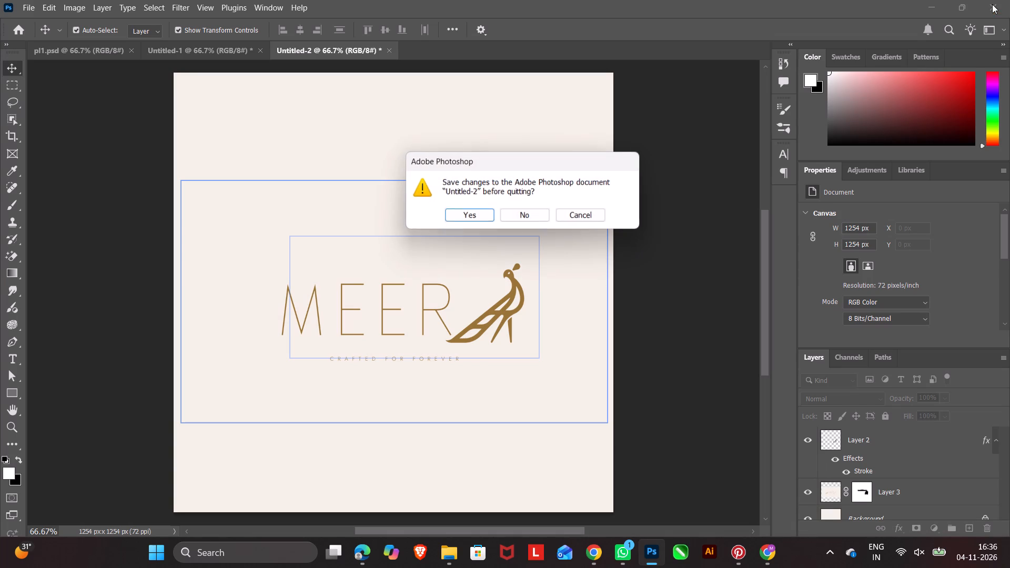
{"action": "left_click", "coordinate": [470, 216]}
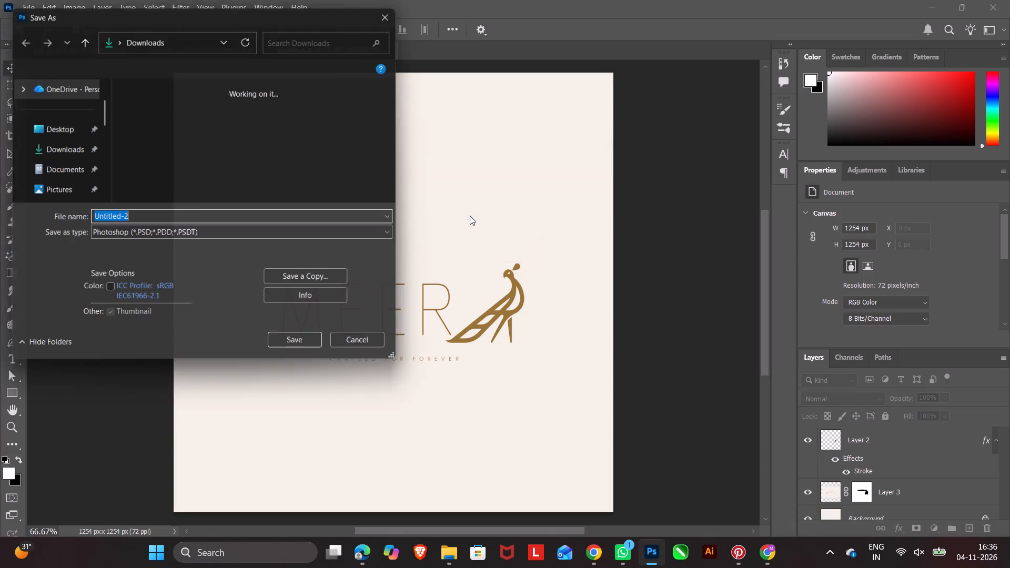
{"action": "left_click", "coordinate": [295, 348]}
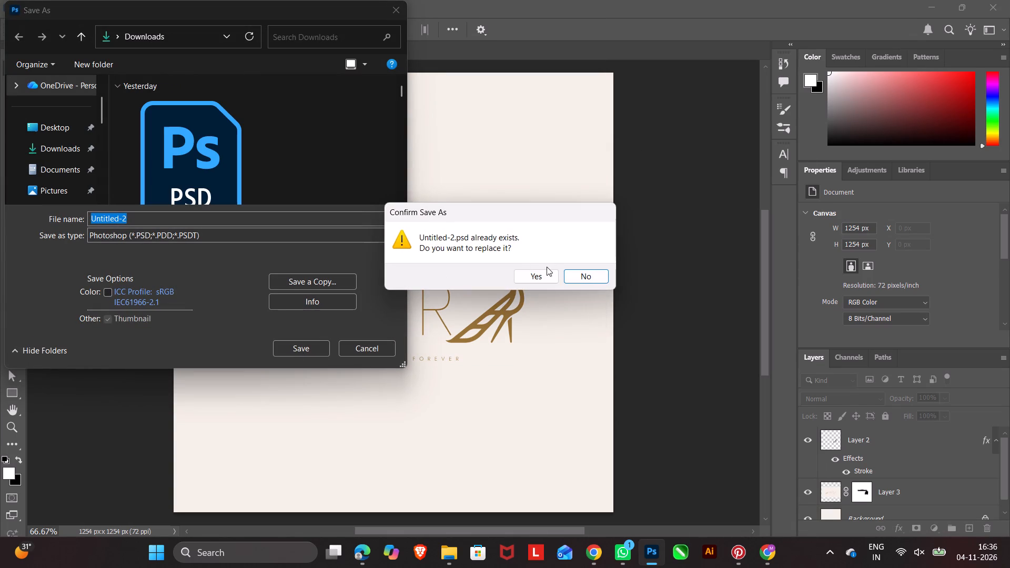
{"action": "left_click", "coordinate": [544, 275]}
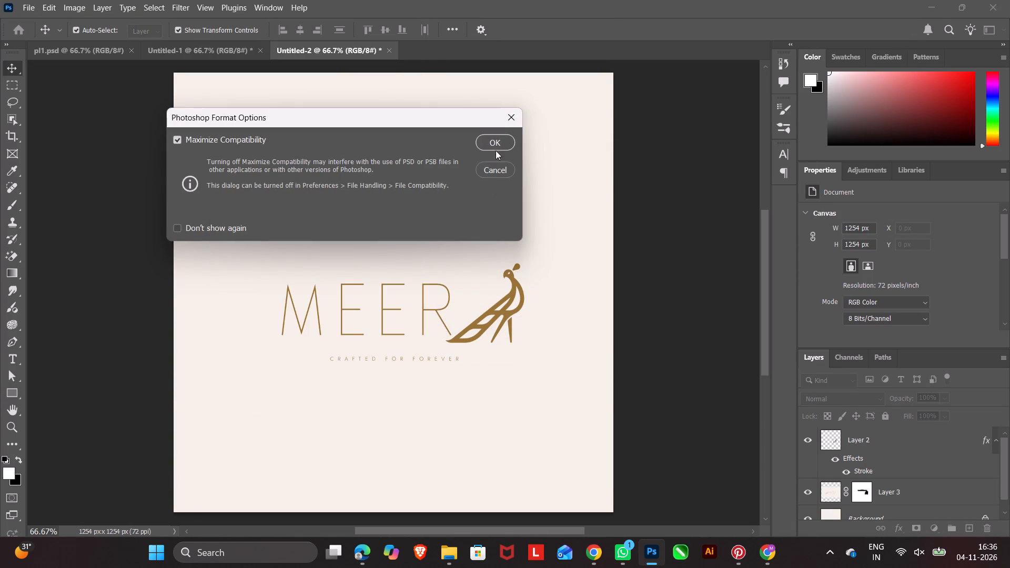
{"action": "left_click", "coordinate": [498, 140]}
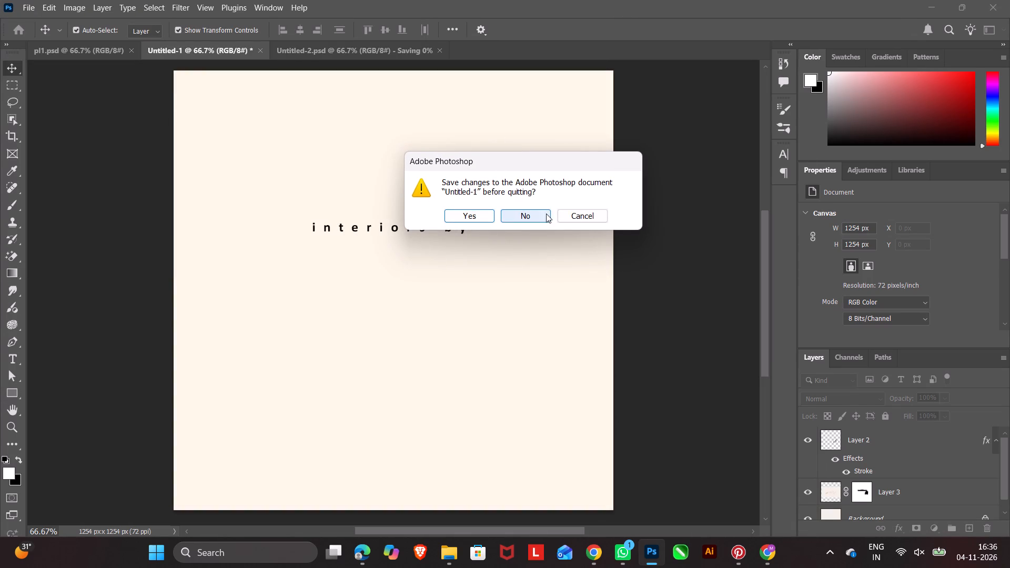
{"action": "left_click", "coordinate": [577, 214]}
{"action": "left_click", "coordinate": [420, 233]}
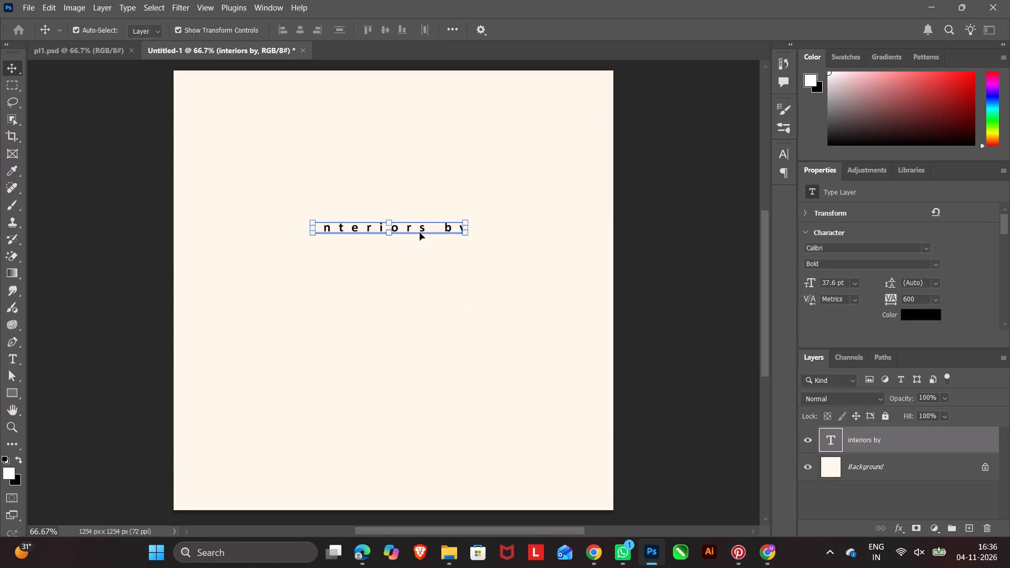
Switch to the Canva poster and recolour the drape on the pot's left side to bright red #D20002.
{"action": "left_click", "coordinate": [598, 550]}
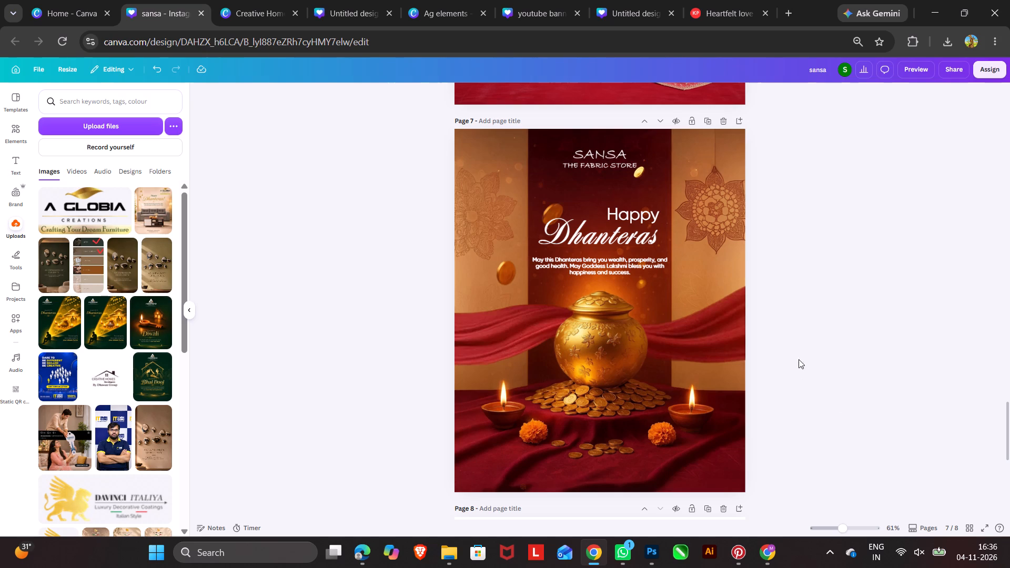
{"action": "left_click", "coordinate": [520, 339]}
{"action": "left_click", "coordinate": [575, 96]}
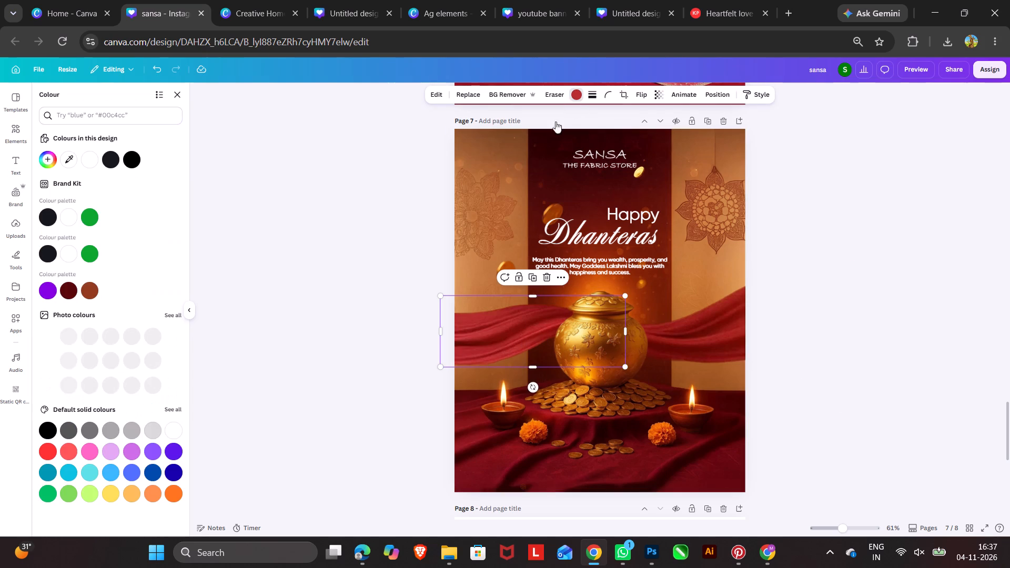
{"action": "left_click", "coordinate": [42, 160]}
{"action": "left_click_drag", "start_coordinate": [143, 192], "coordinate": [237, 147]}
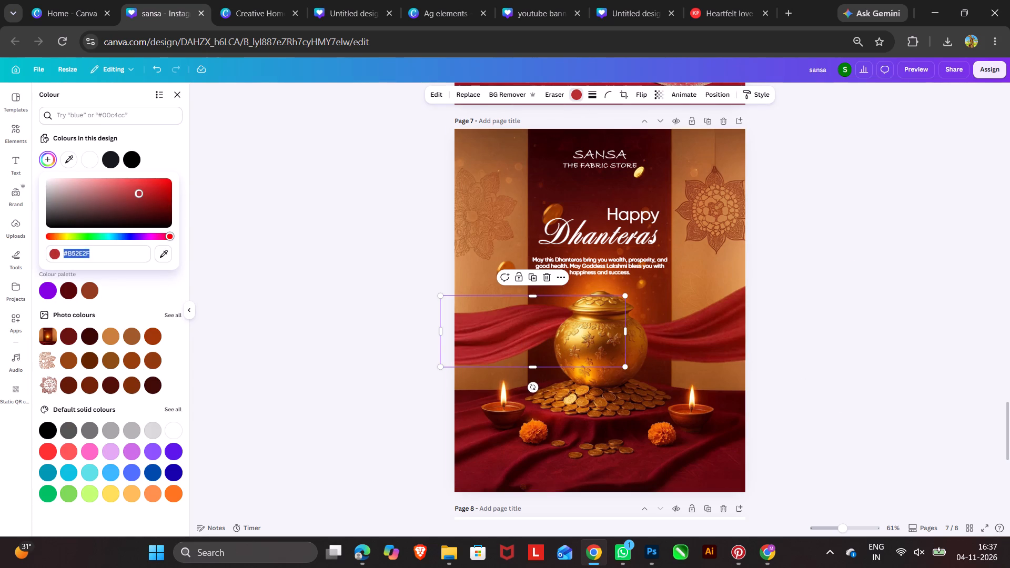
{"action": "left_click_drag", "start_coordinate": [237, 147], "coordinate": [278, 123]}
{"action": "left_click_drag", "start_coordinate": [160, 195], "coordinate": [176, 187]}
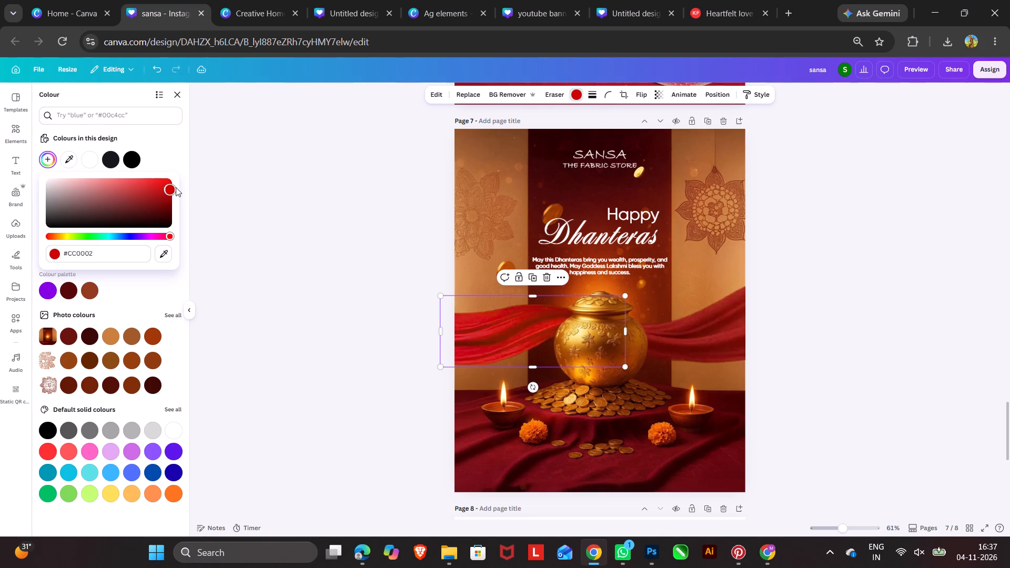
{"action": "left_click_drag", "start_coordinate": [176, 187], "coordinate": [194, 187]}
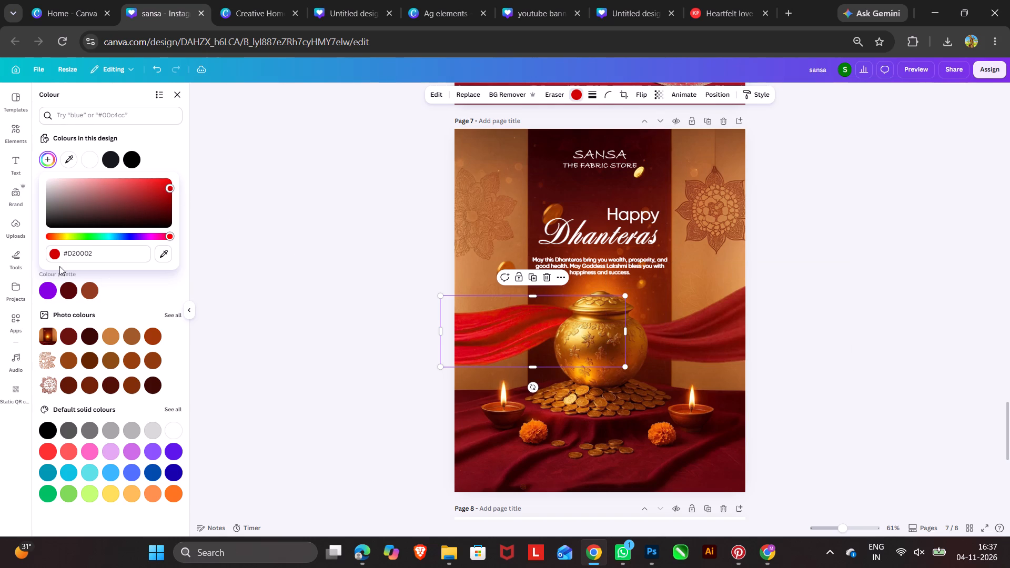
Recolour the drape on the pot's right side with the same red, #D20002.
{"action": "left_click", "coordinate": [78, 252]}
{"action": "key", "text": "ctrl+c"}
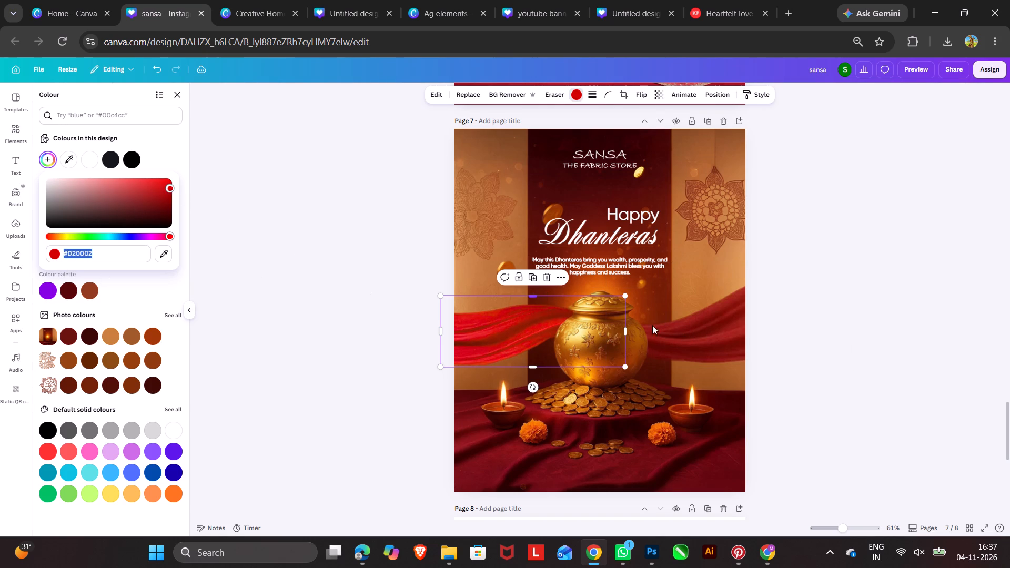
{"action": "left_click", "coordinate": [700, 344]}
{"action": "left_click", "coordinate": [83, 158]}
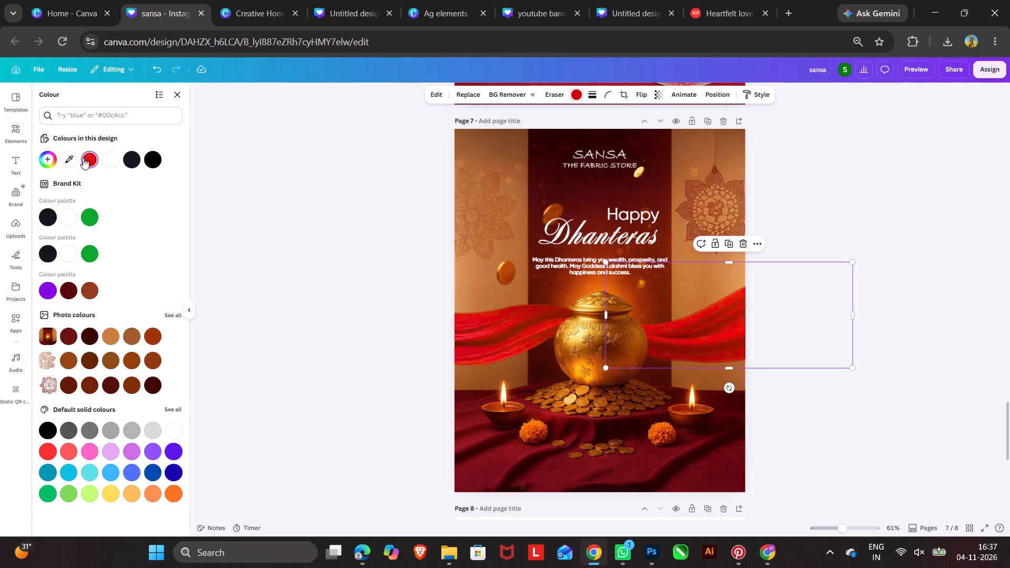
{"action": "triple_click", "coordinate": [318, 247]}
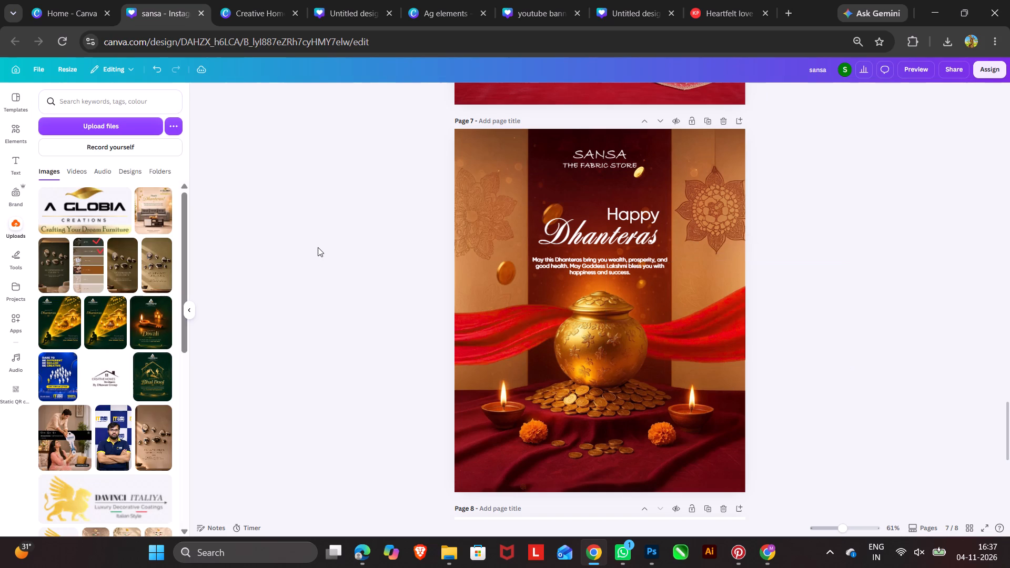
{"action": "left_click", "coordinate": [873, 276]}
Set the download options to PNG for page 7 only.
{"action": "left_click", "coordinate": [956, 67]}
{"action": "left_click", "coordinate": [850, 265]}
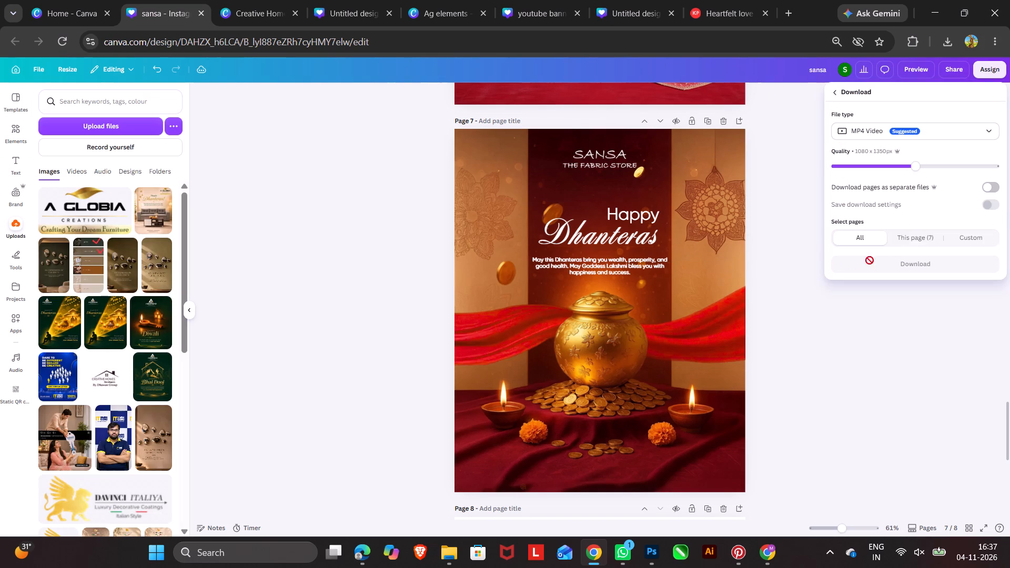
{"action": "left_click", "coordinate": [911, 238]}
{"action": "left_click", "coordinate": [946, 135]}
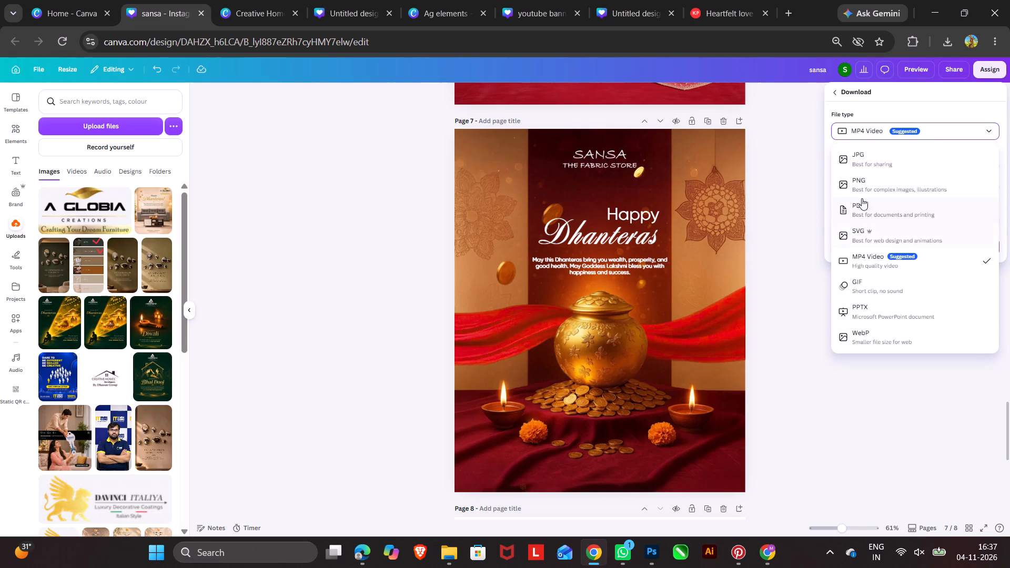
{"action": "left_click", "coordinate": [867, 181]}
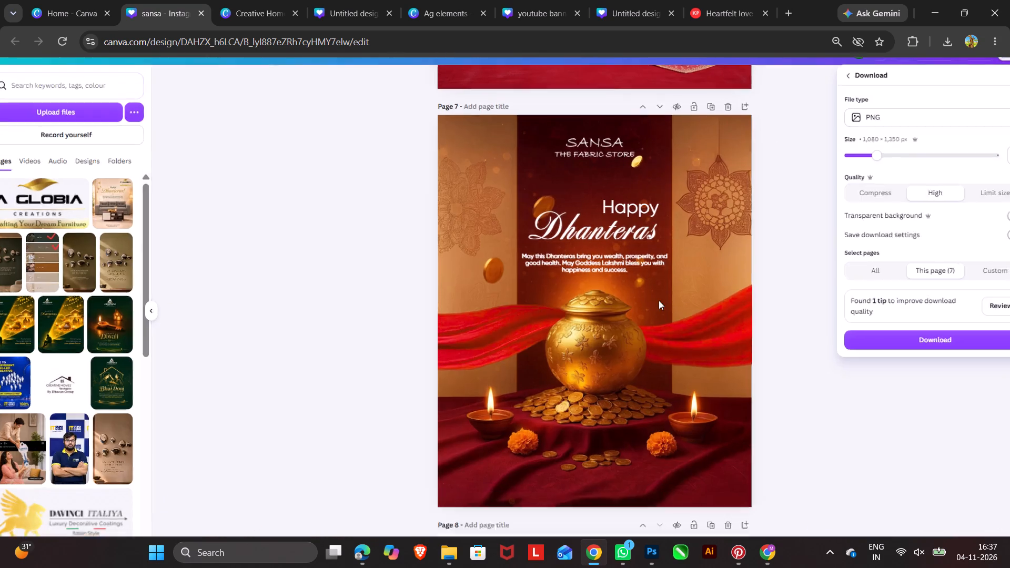
Remove the text effect from the greeting message below the Dhanteras heading.
{"action": "left_click", "coordinate": [612, 215]}
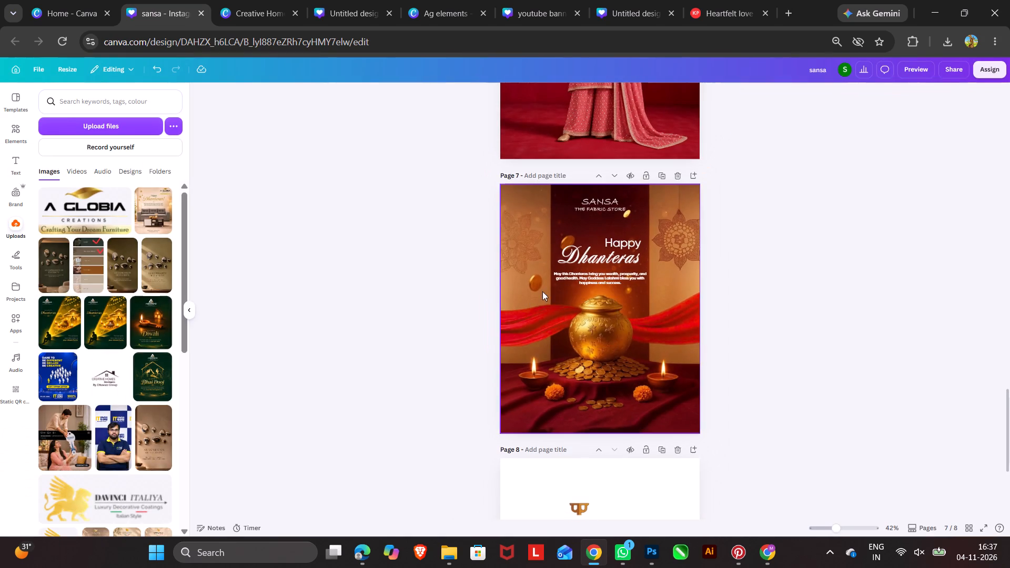
{"action": "left_click", "coordinate": [595, 282]}
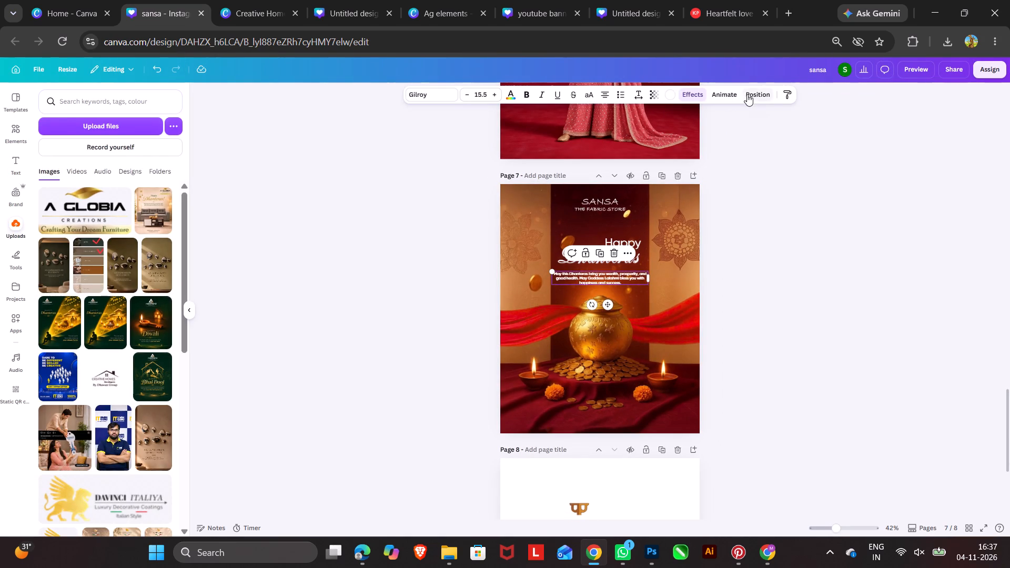
{"action": "left_click", "coordinate": [699, 96]}
{"action": "left_click", "coordinate": [113, 522]}
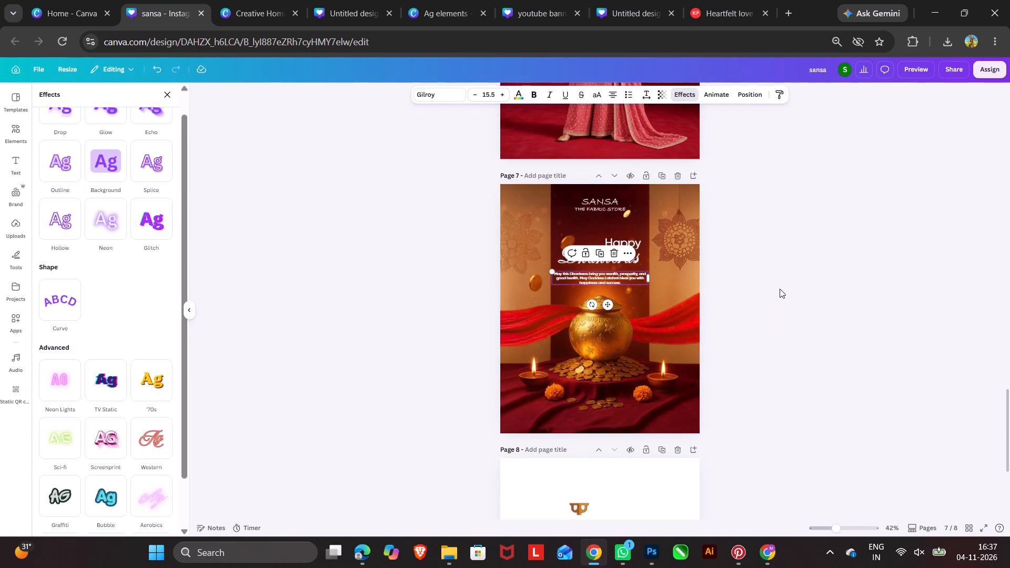
{"action": "left_click", "coordinate": [783, 288]}
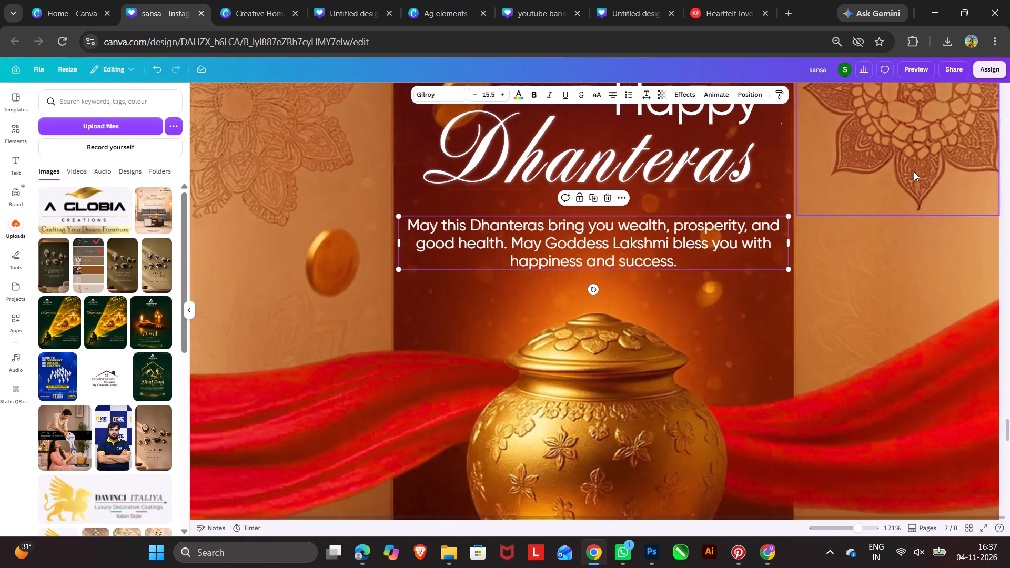
Examine the red drapes, heading and greeting message on the page 7 poster up close.
{"action": "left_click", "coordinate": [916, 273]}
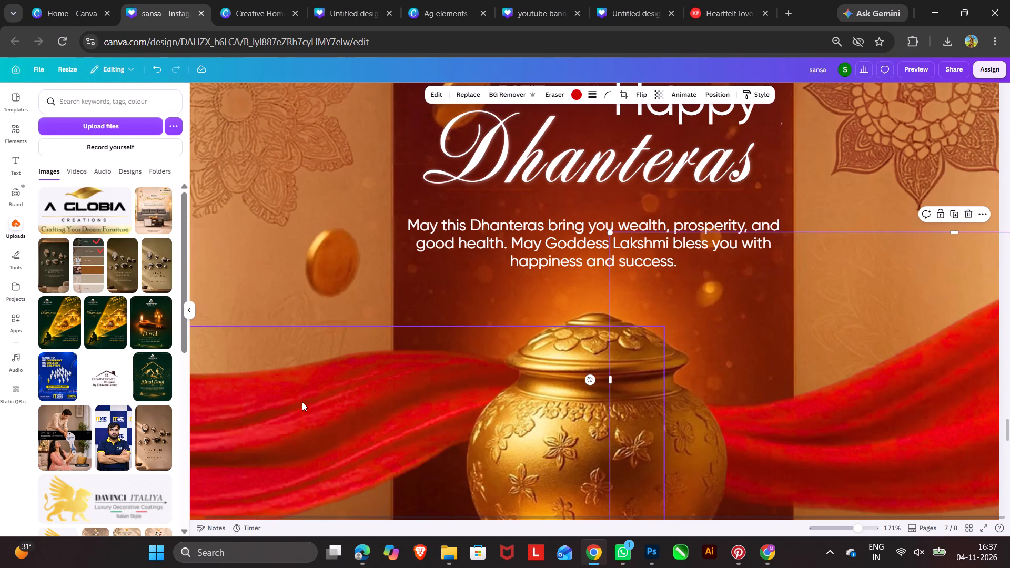
{"action": "left_click", "coordinate": [302, 402]}
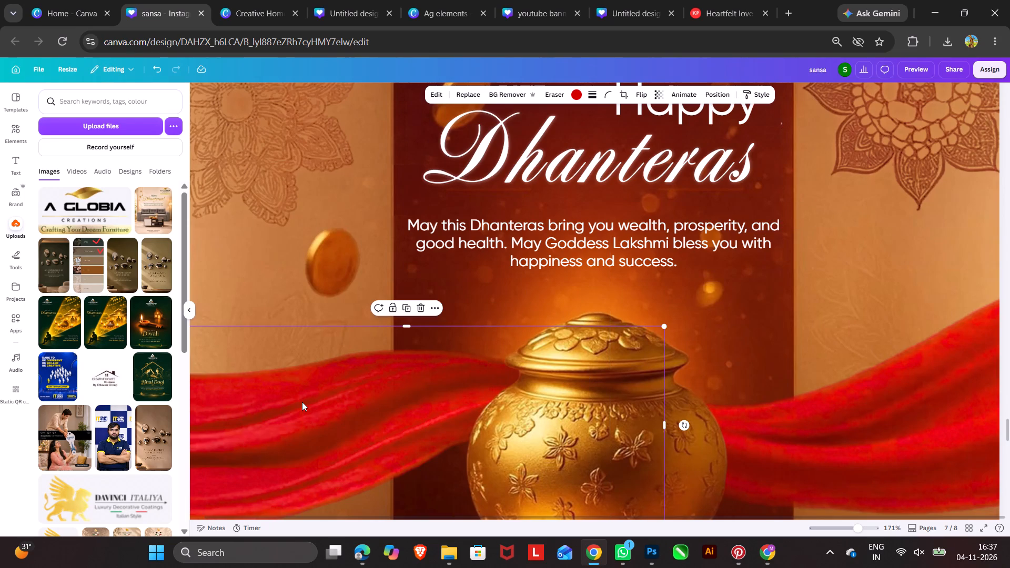
{"action": "left_click", "coordinate": [809, 313]}
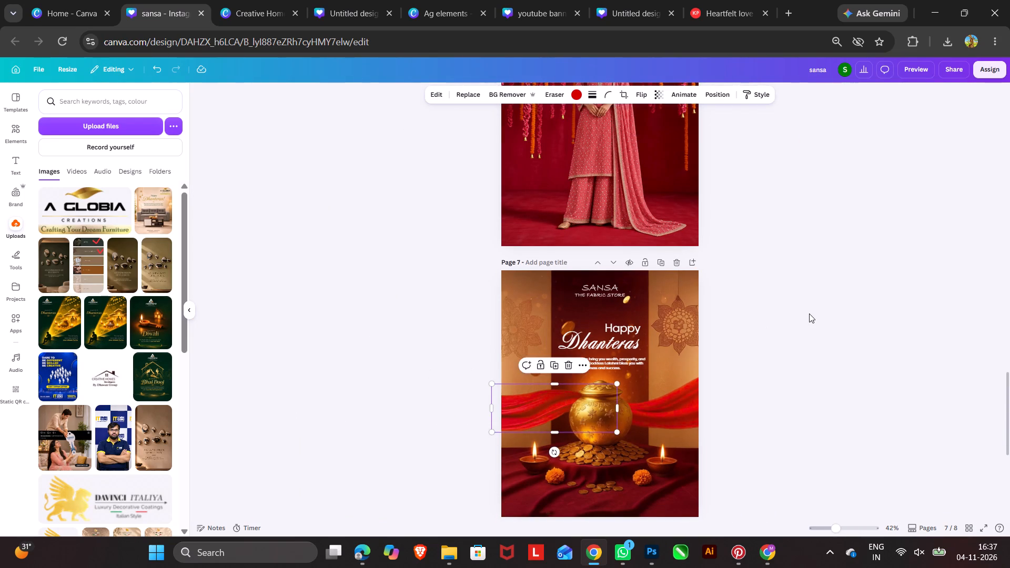
{"action": "scroll", "coordinate": [809, 313], "scroll_direction": "down", "scroll_amount": 2}
{"action": "scroll", "coordinate": [927, 262], "scroll_direction": "up", "scroll_amount": 1}
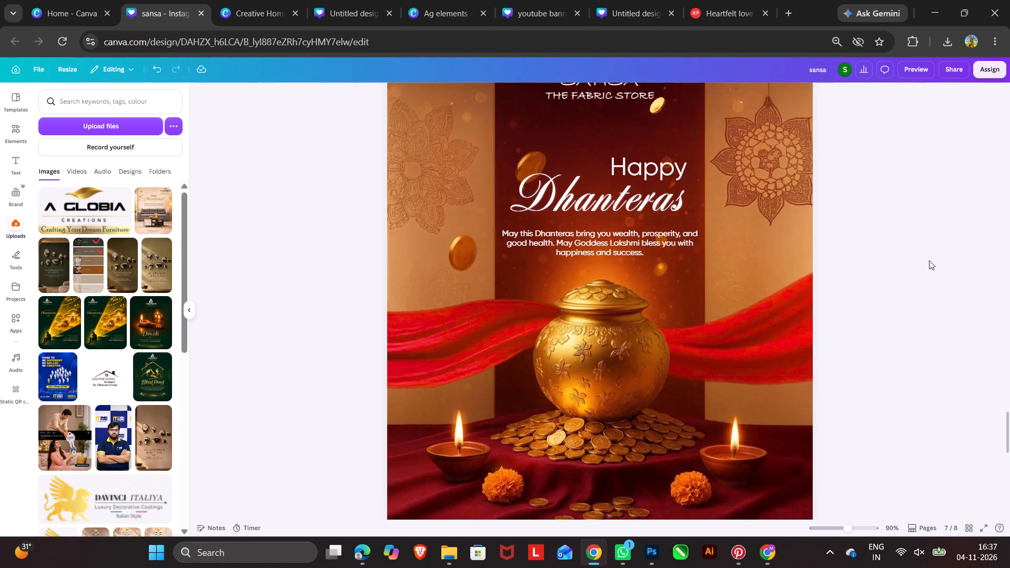
{"action": "scroll", "coordinate": [929, 260], "scroll_direction": "up", "scroll_amount": 1}
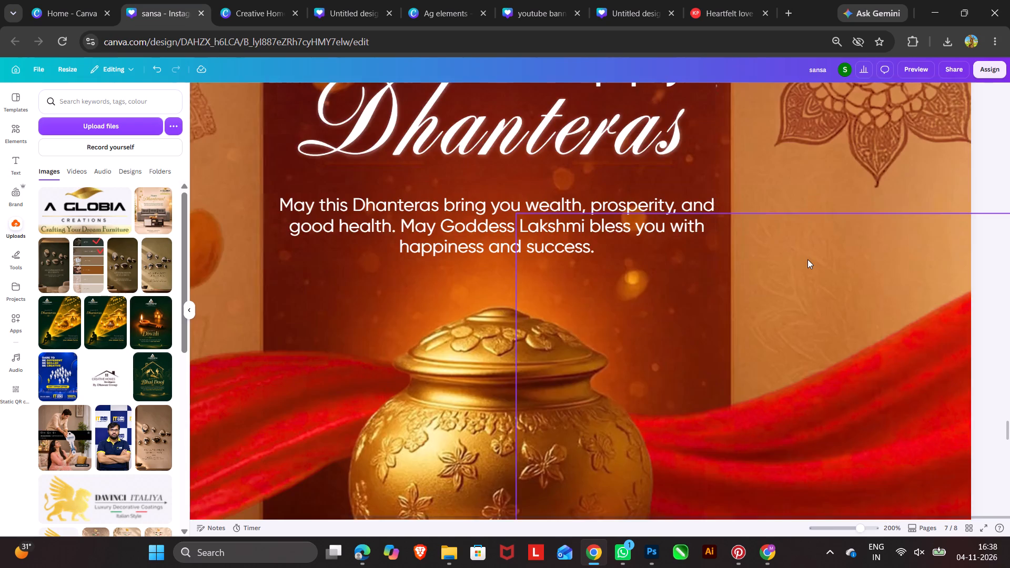
{"action": "left_click", "coordinate": [909, 248]}
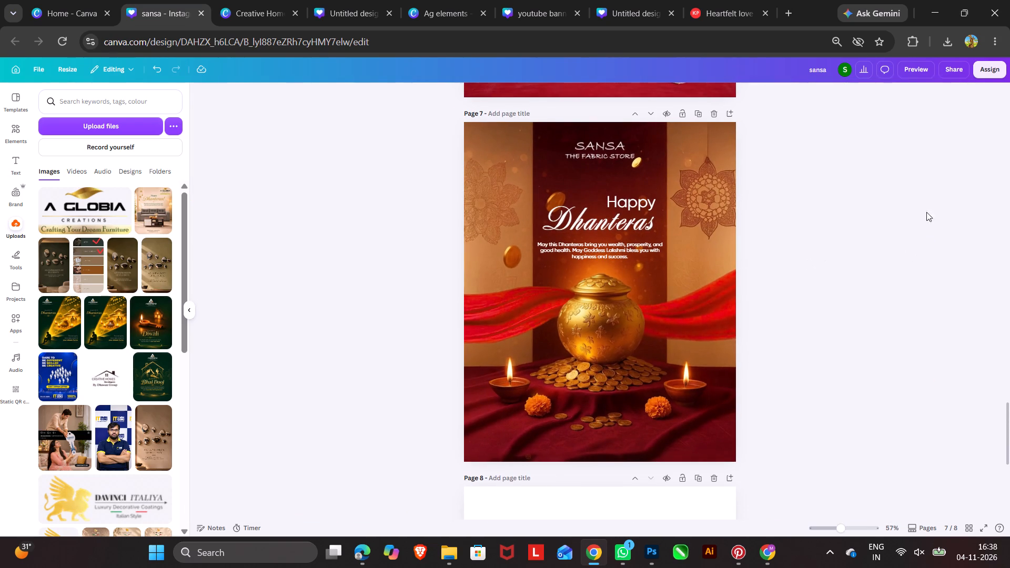
Download page 7 as a high-quality PNG at 1,080 × 1,350 px.
{"action": "left_click", "coordinate": [958, 68]}
{"action": "left_click", "coordinate": [853, 271]}
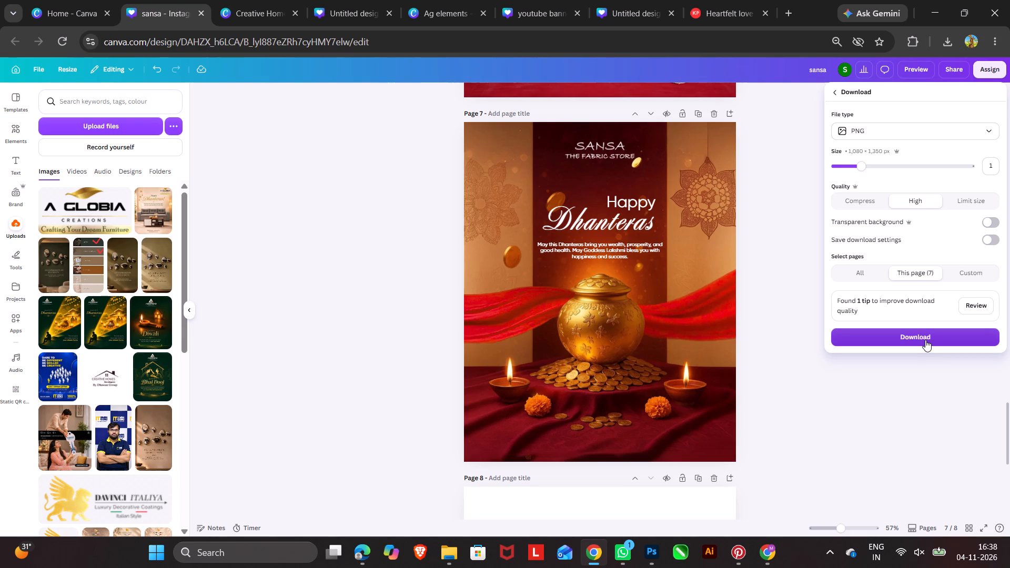